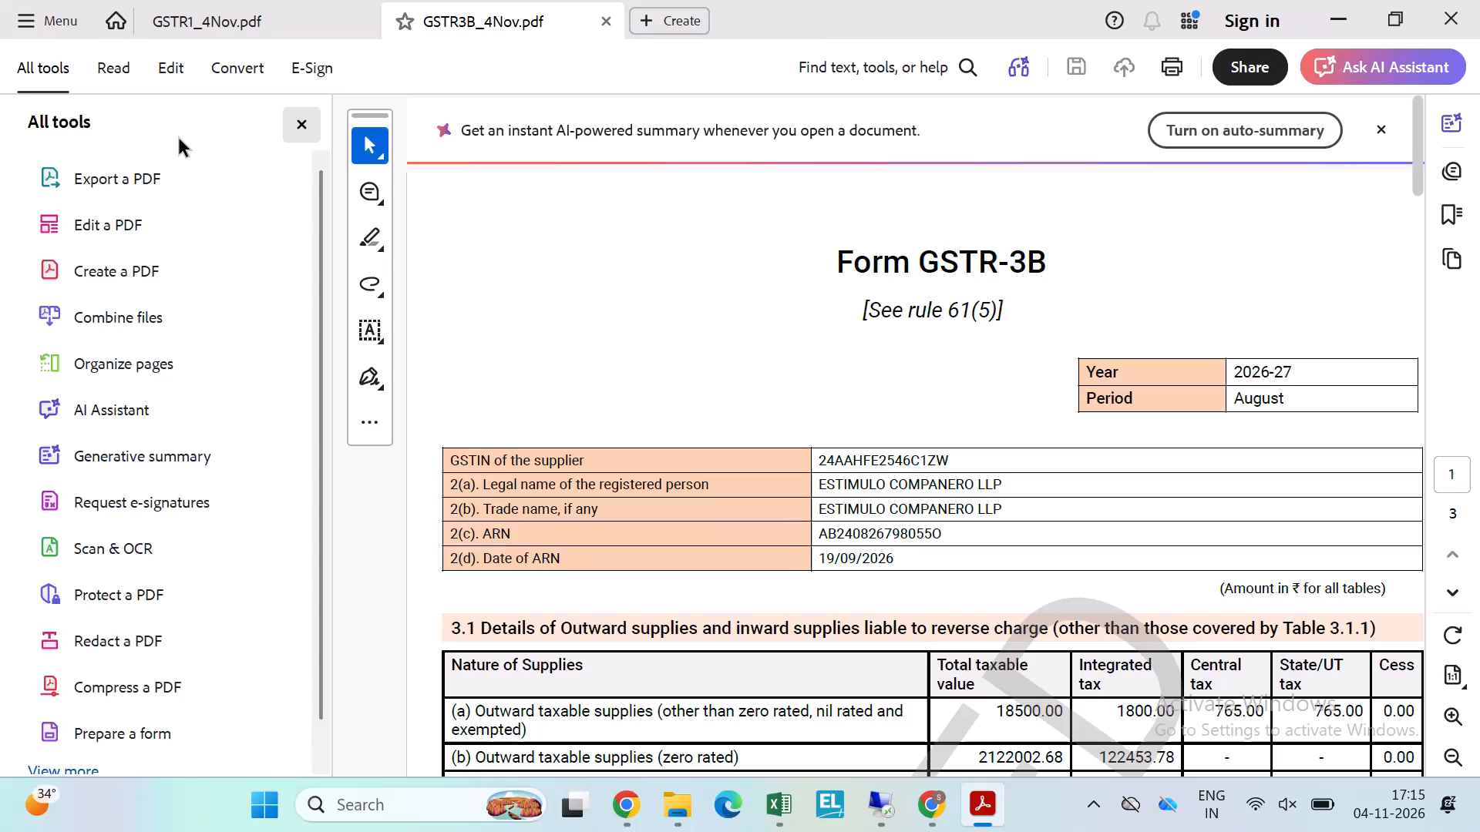
# Look through the August GSTR-3B return and all pages of the GSTR-1 return for the outward supply and liability figures.
pyautogui.click(303, 134)
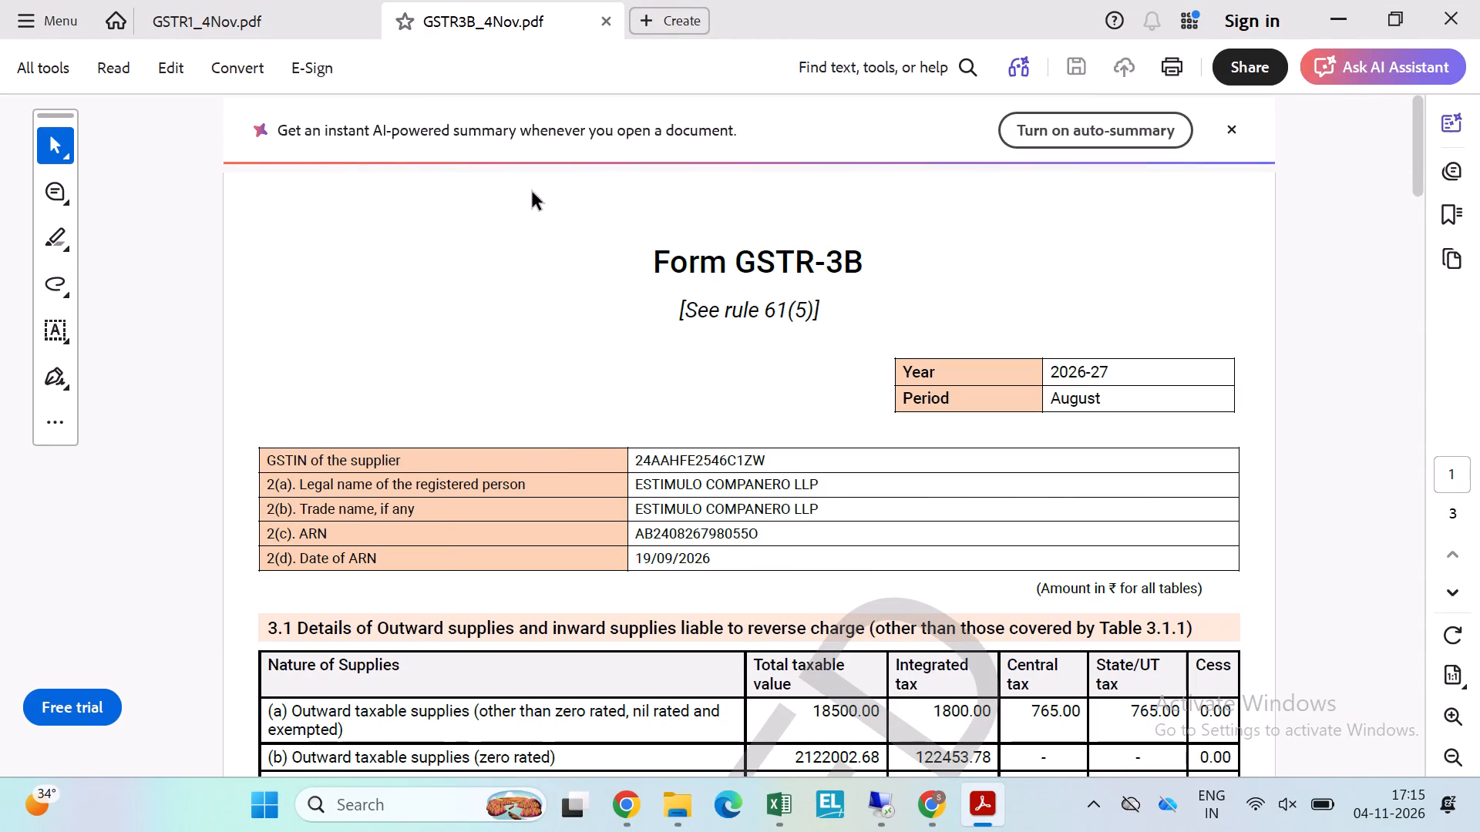
pyautogui.scroll(-1, 510, 169)
pyautogui.click(241, 5)
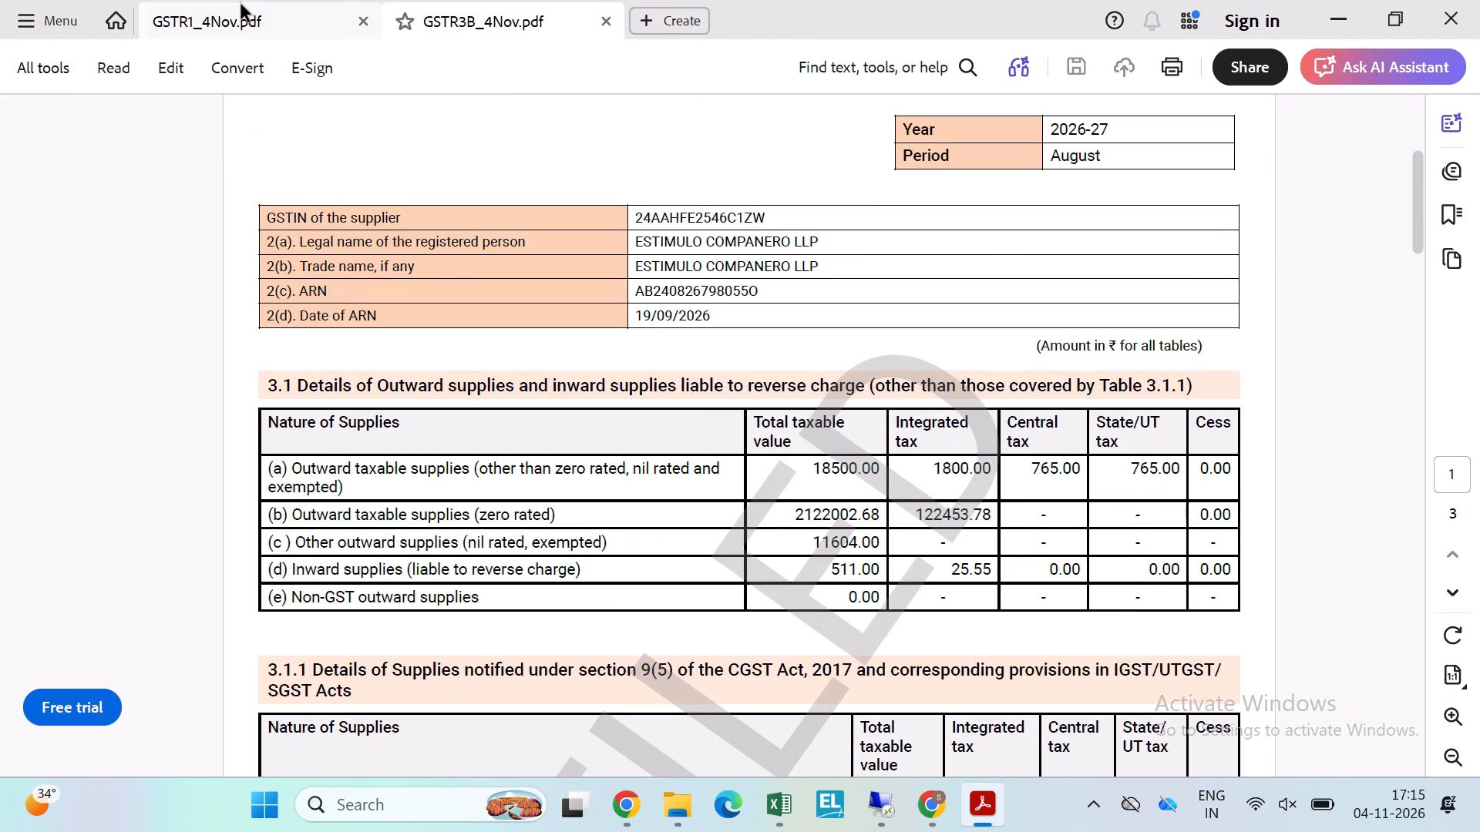
pyautogui.click(308, 123)
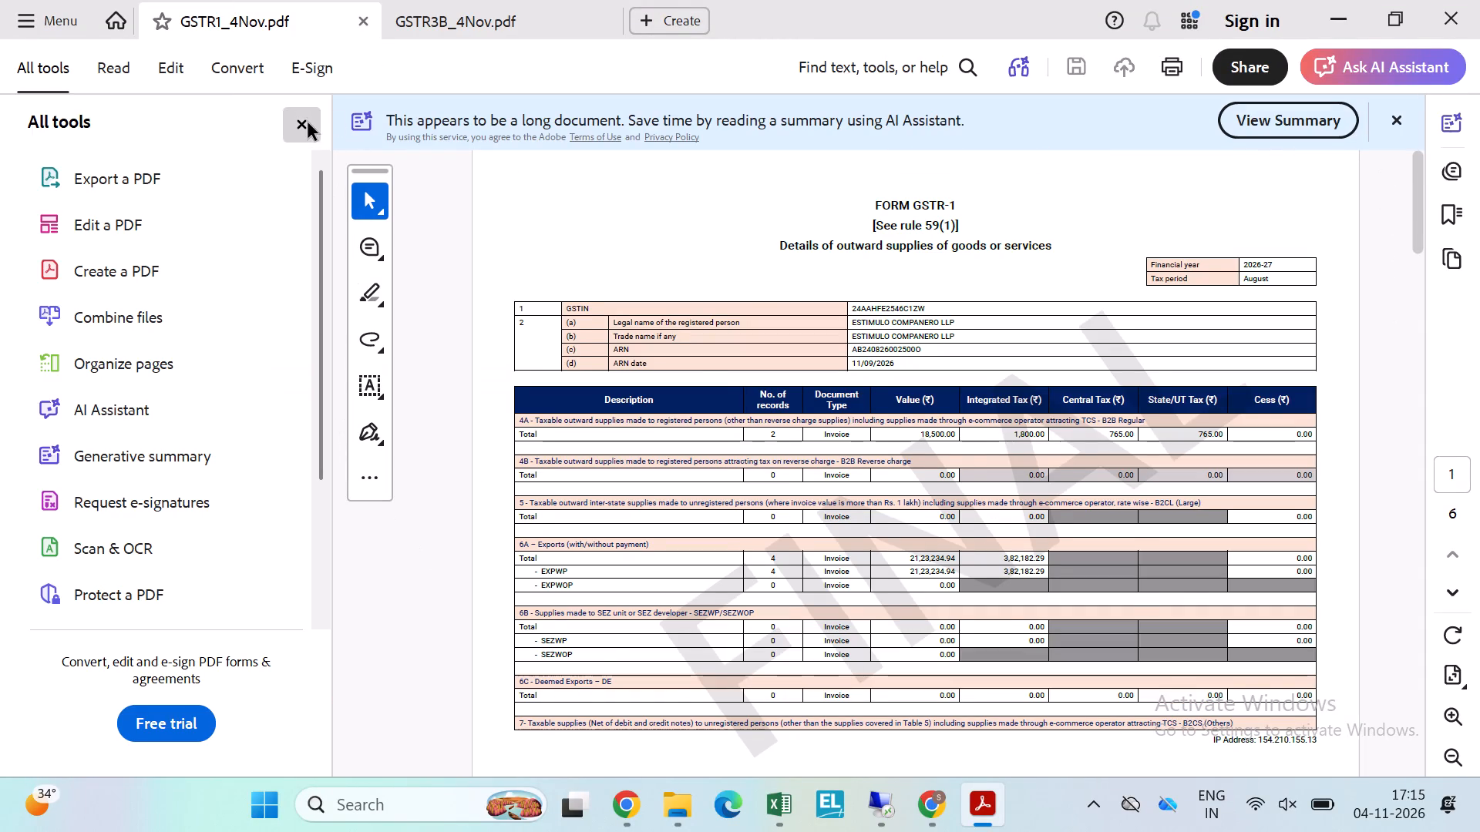
pyautogui.scroll(-2, 604, 316)
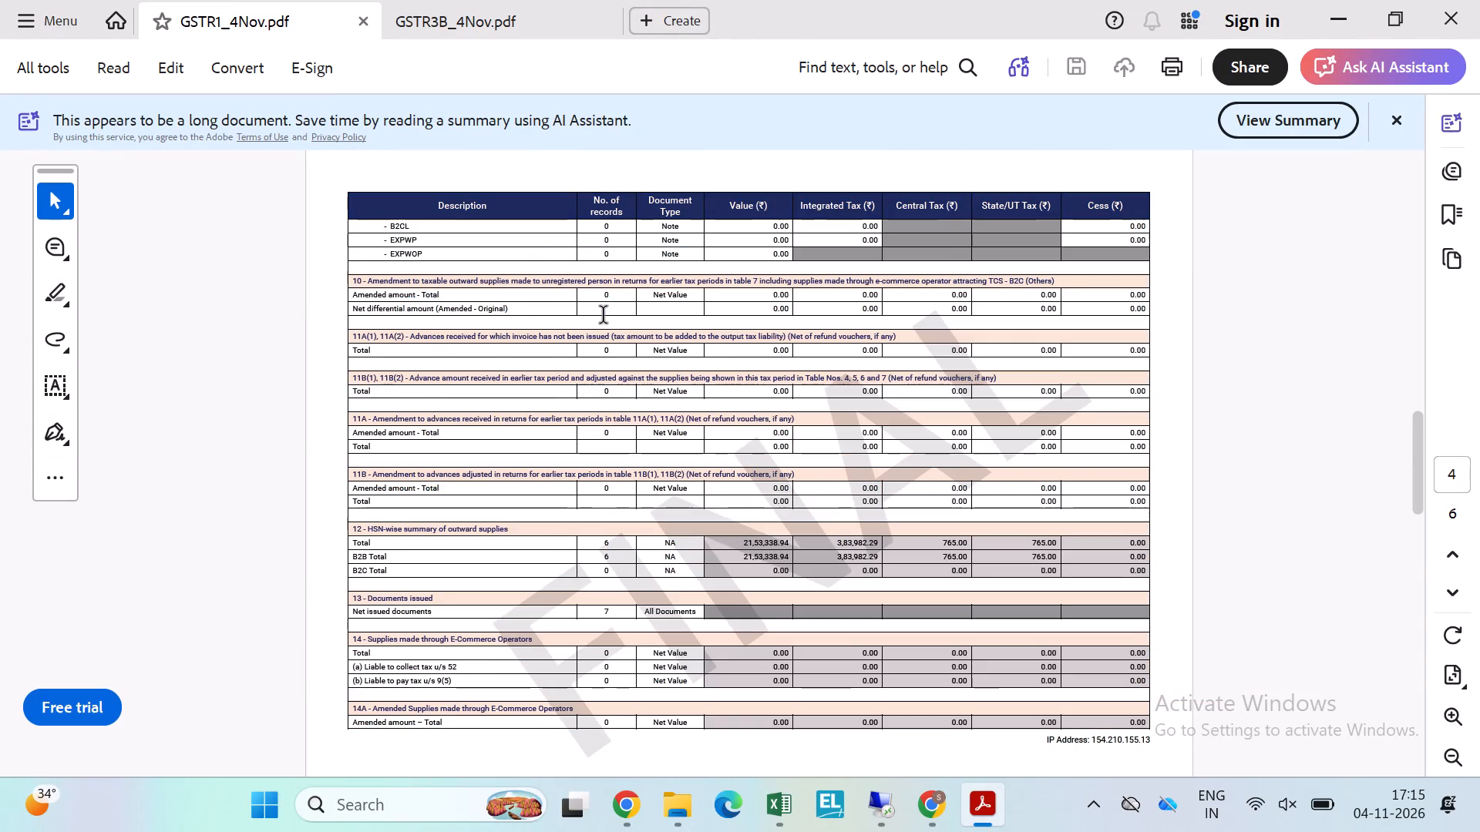
pyautogui.scroll(-1, 734, 436)
pyautogui.scroll(1, 734, 436)
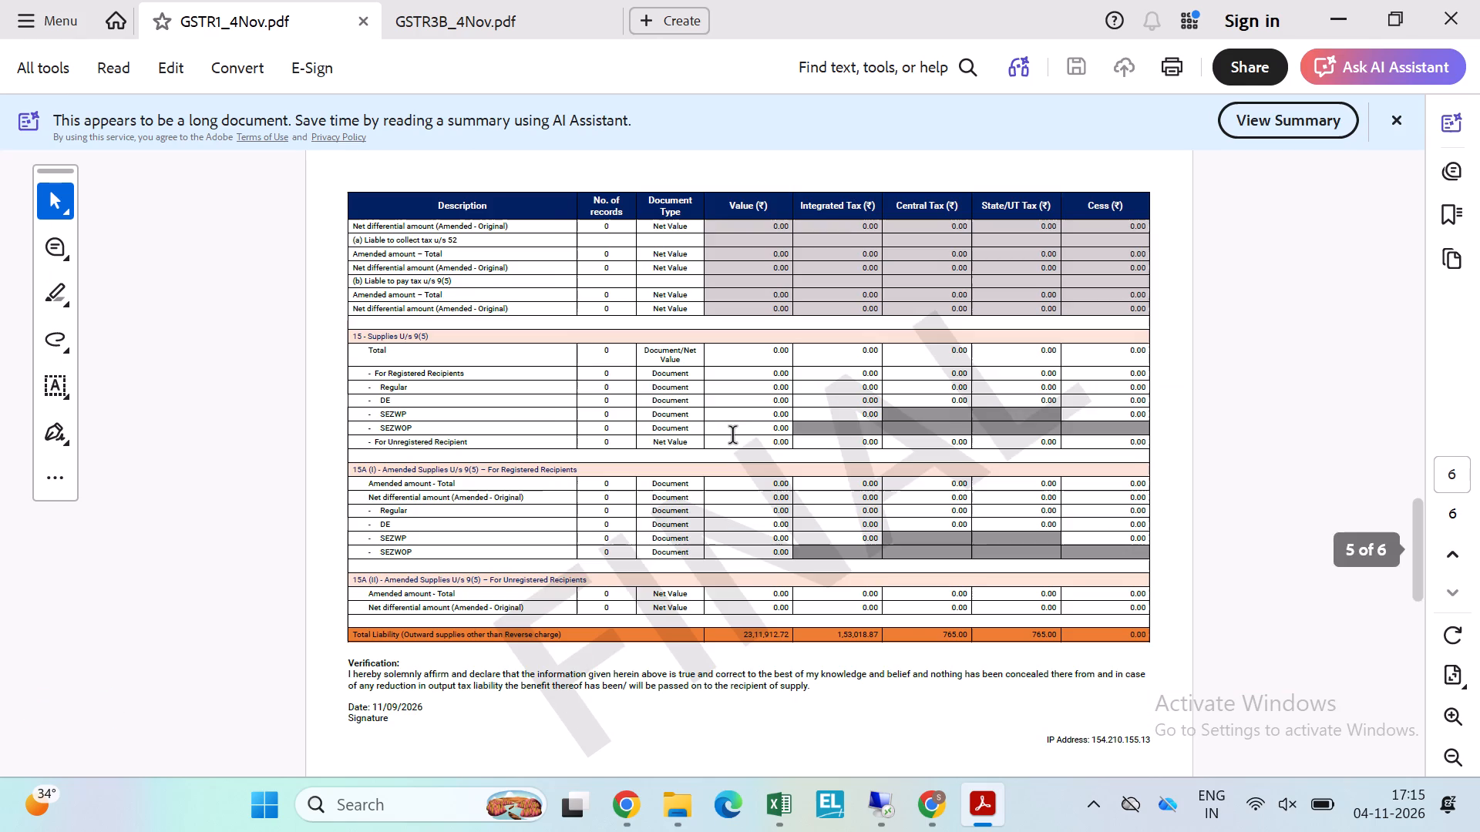
pyautogui.scroll(1, 734, 436)
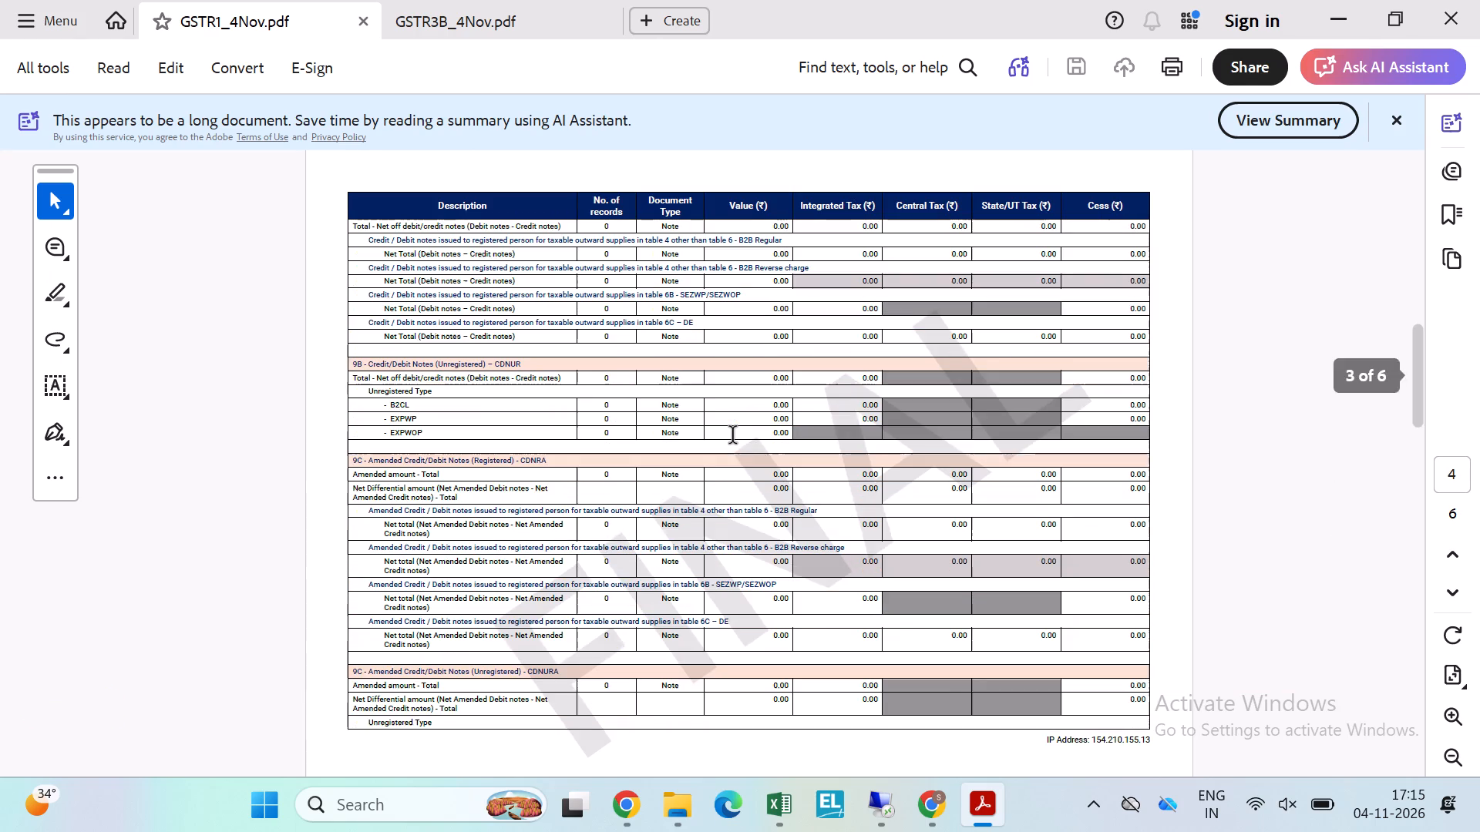
pyautogui.scroll(1, 734, 436)
pyautogui.scroll(-3, 734, 436)
pyautogui.scroll(1, 734, 436)
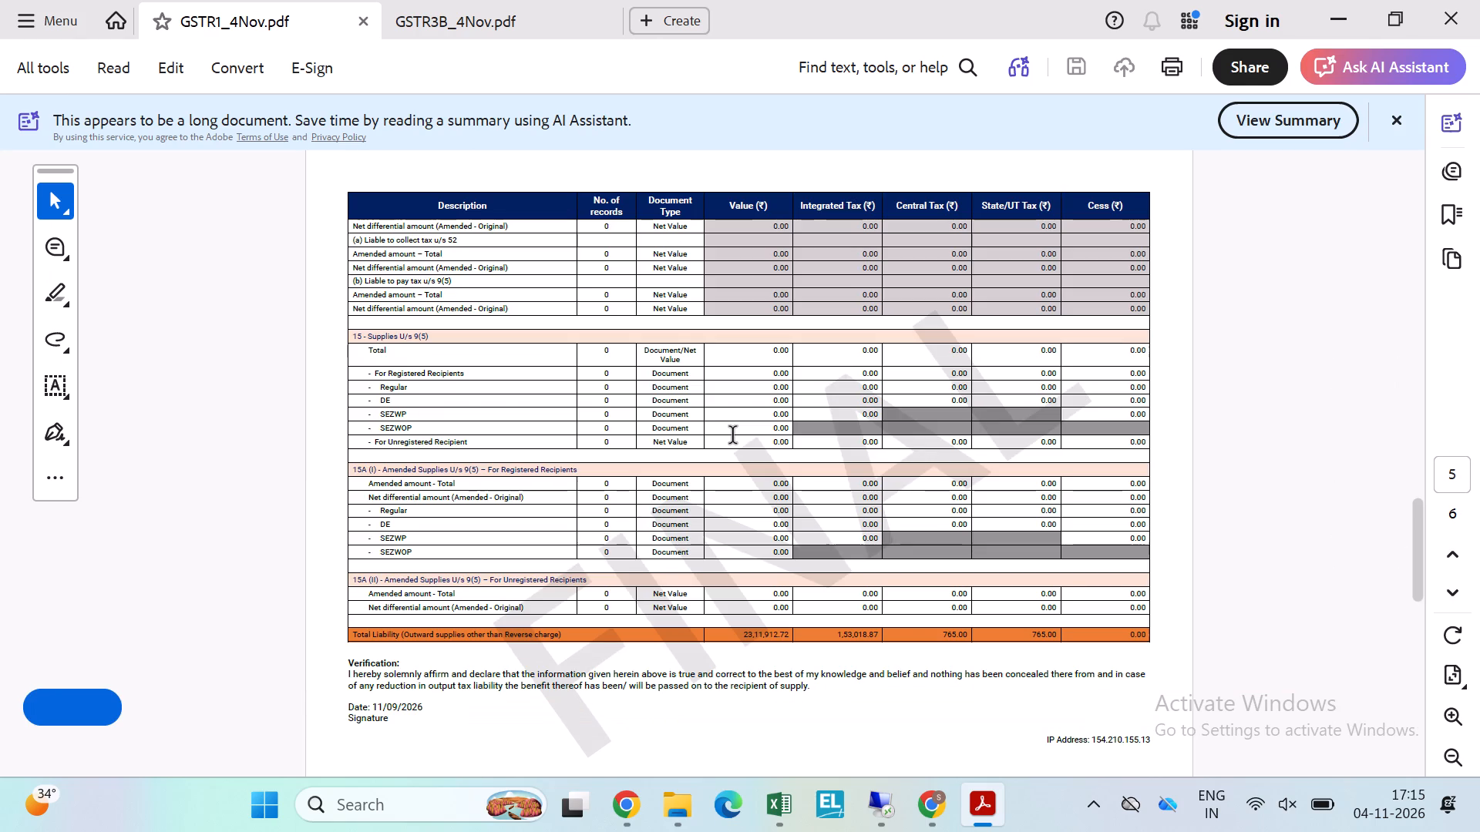
pyautogui.scroll(6, 734, 436)
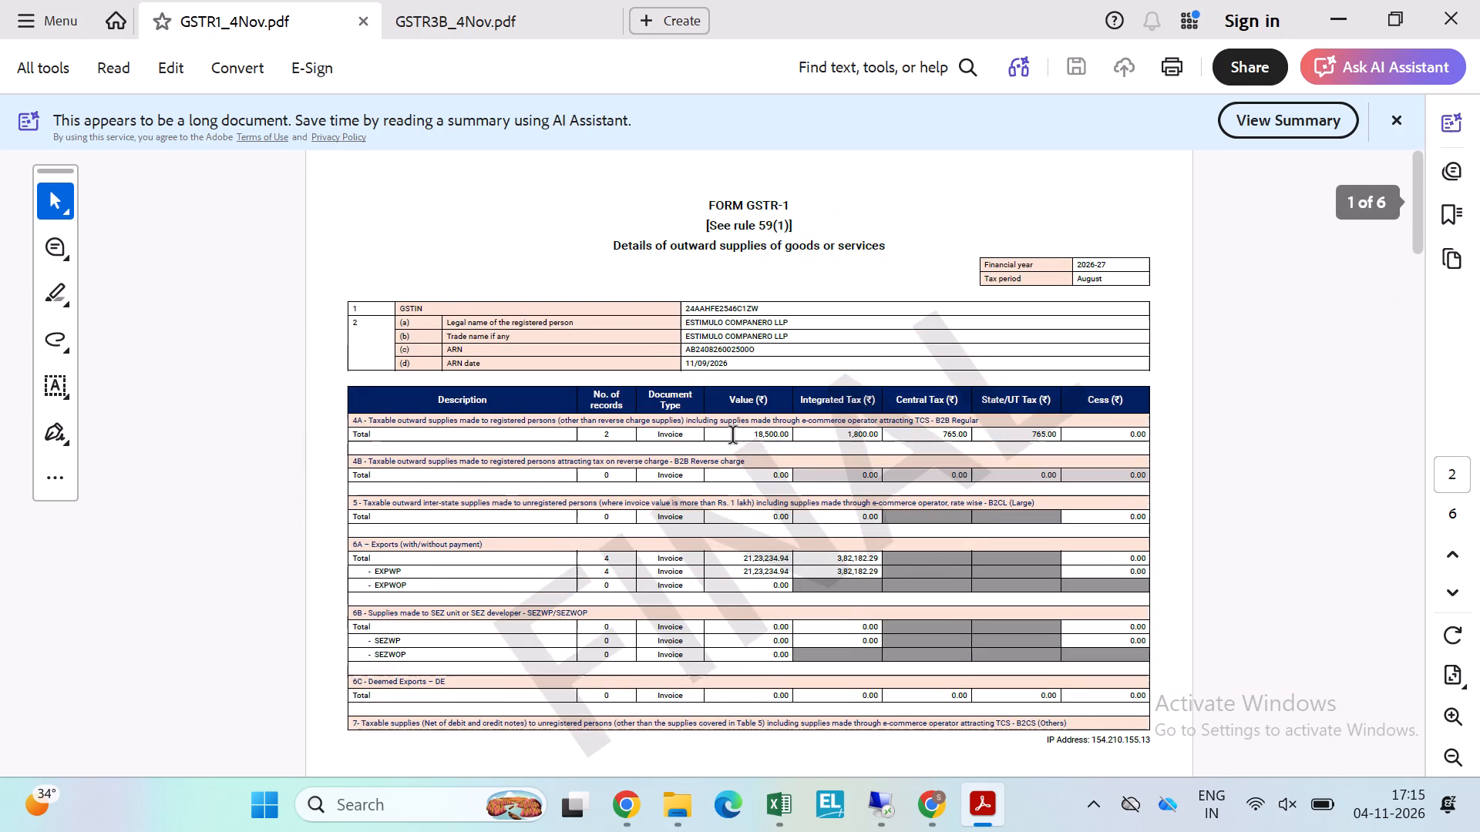
pyautogui.scroll(-4, 734, 436)
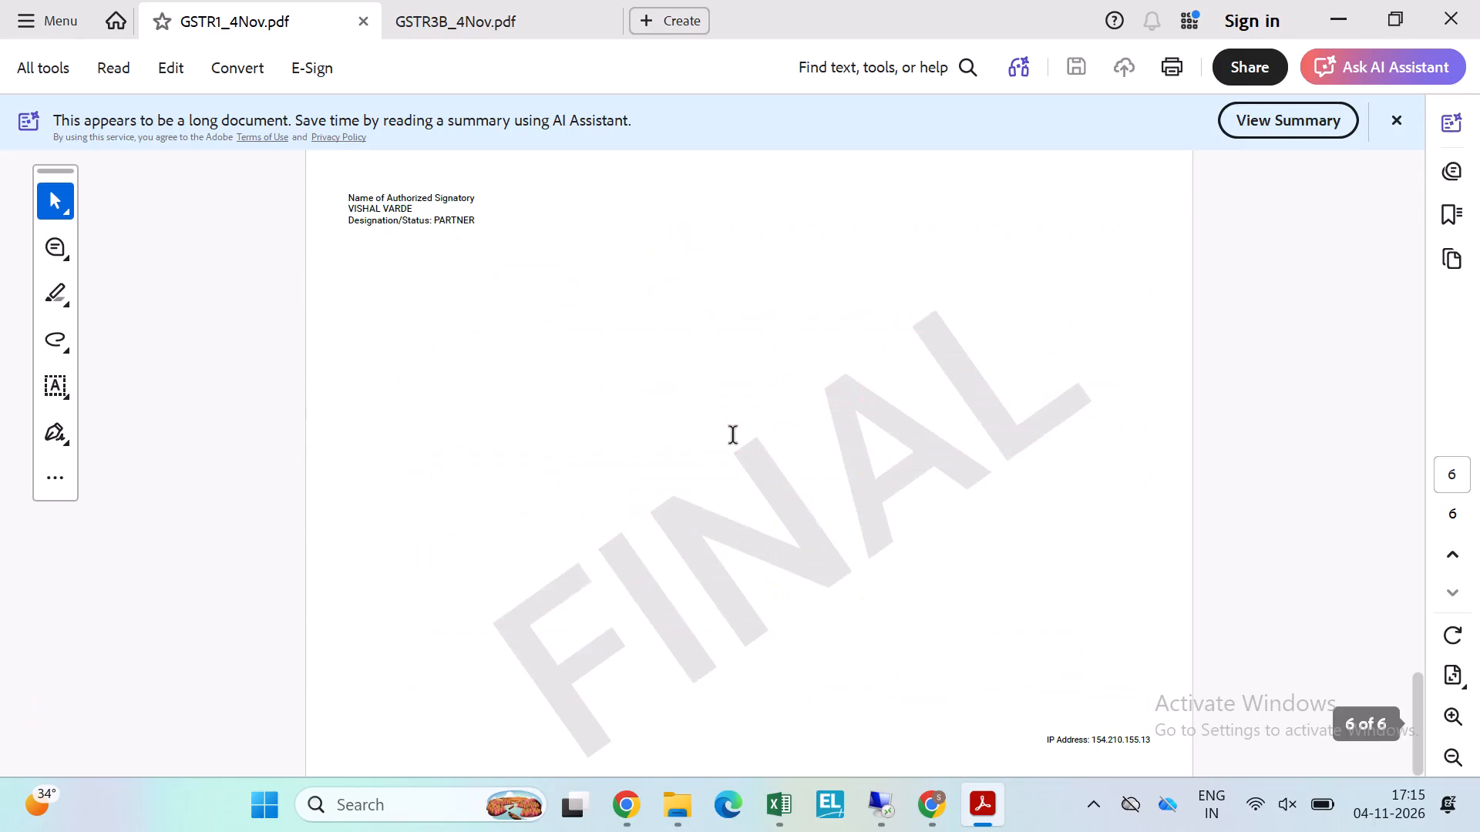
pyautogui.scroll(1, 734, 436)
pyautogui.scroll(-1, 734, 436)
# Switch to the Sales Aug workbook in Excel and examine the GSTR3b and GSTR1 liability rows below the sales register.
pyautogui.hotkey('alt', 'Tab')
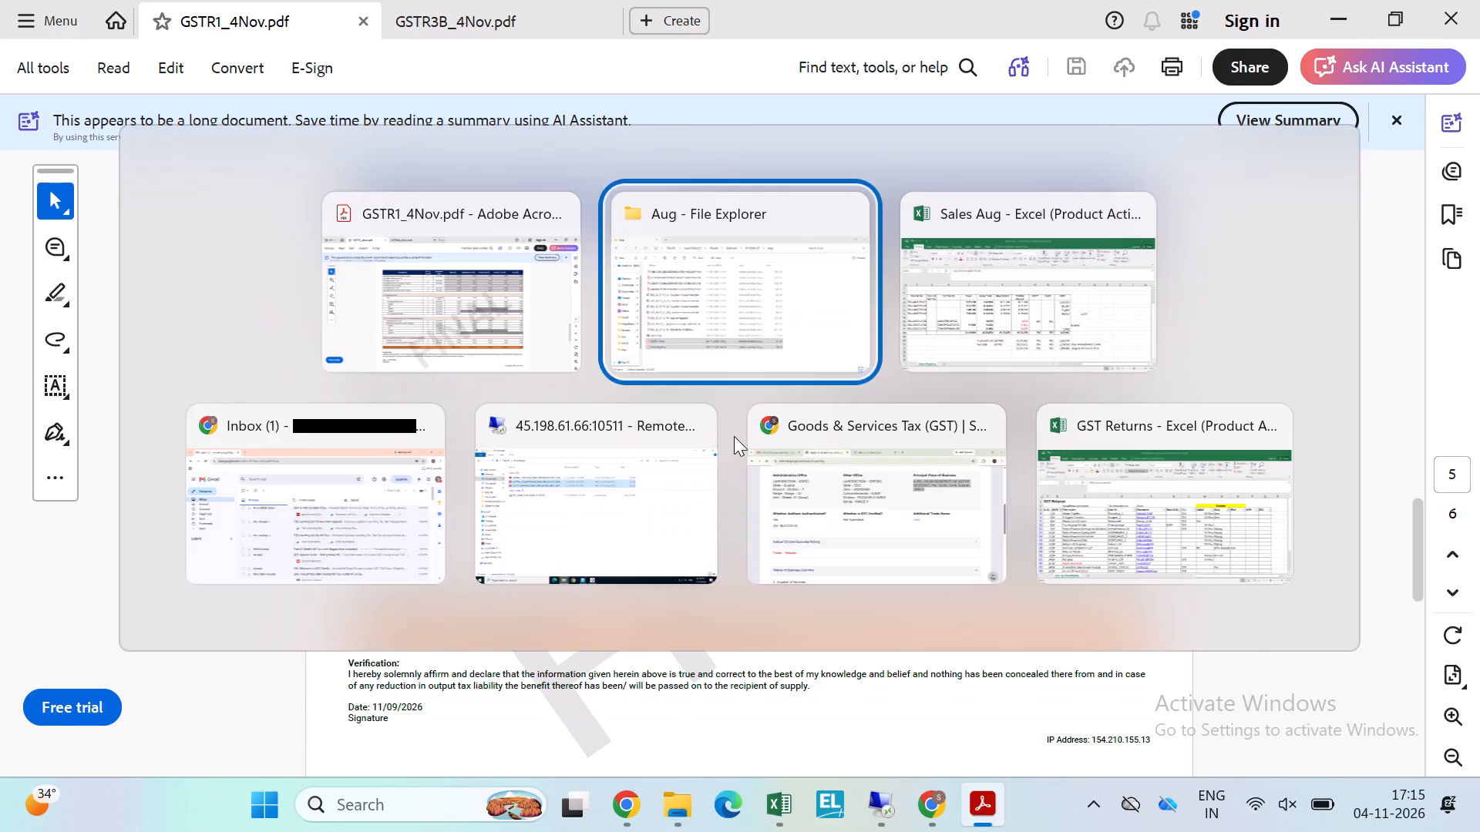
pyautogui.hotkey('alt', 'Right')
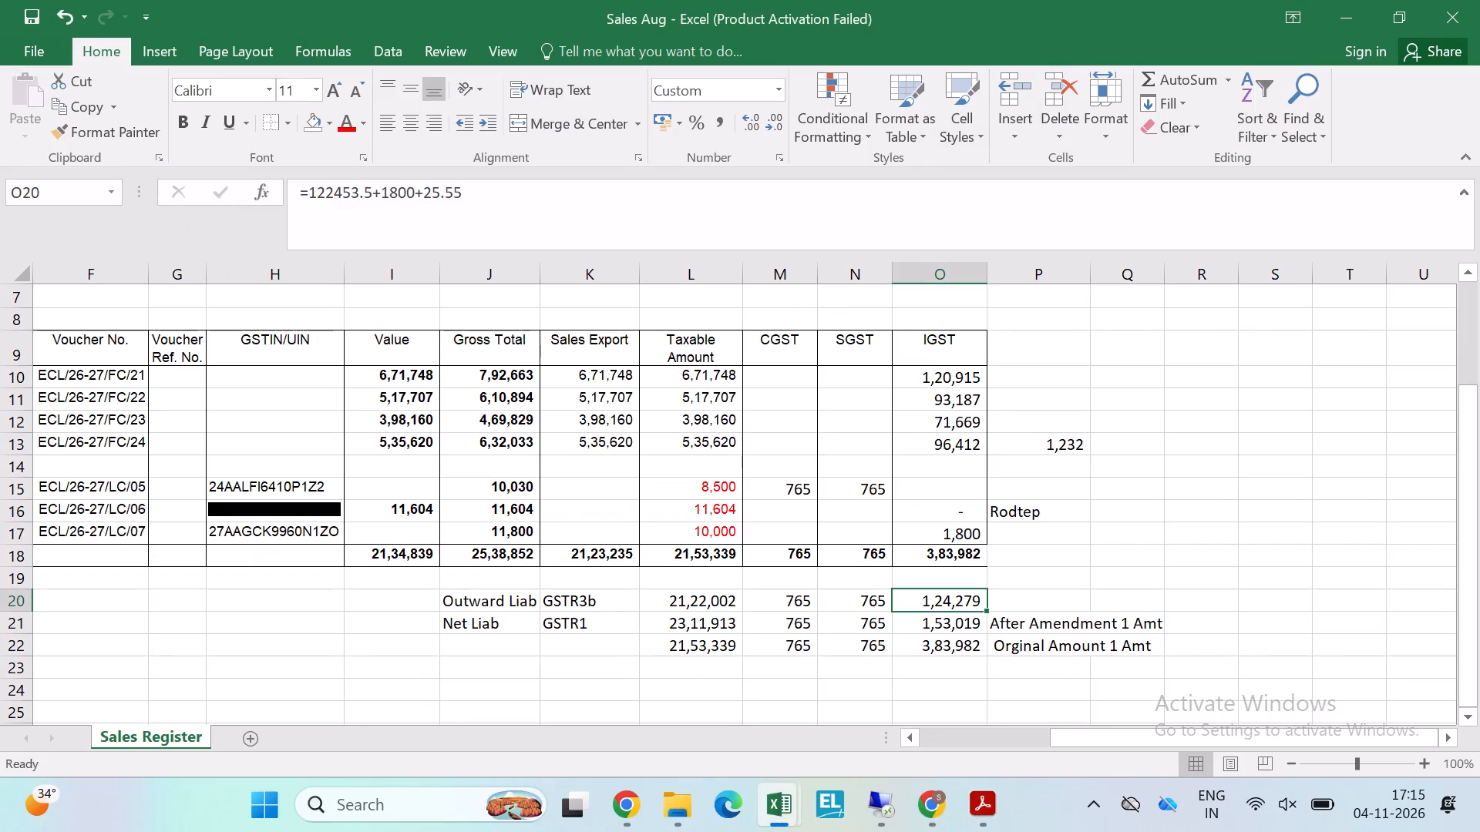
pyautogui.press('Left')
pyautogui.press('Left')
pyautogui.press('Left')
pyautogui.press('Left')
pyautogui.press('Right')
pyautogui.press('Right')
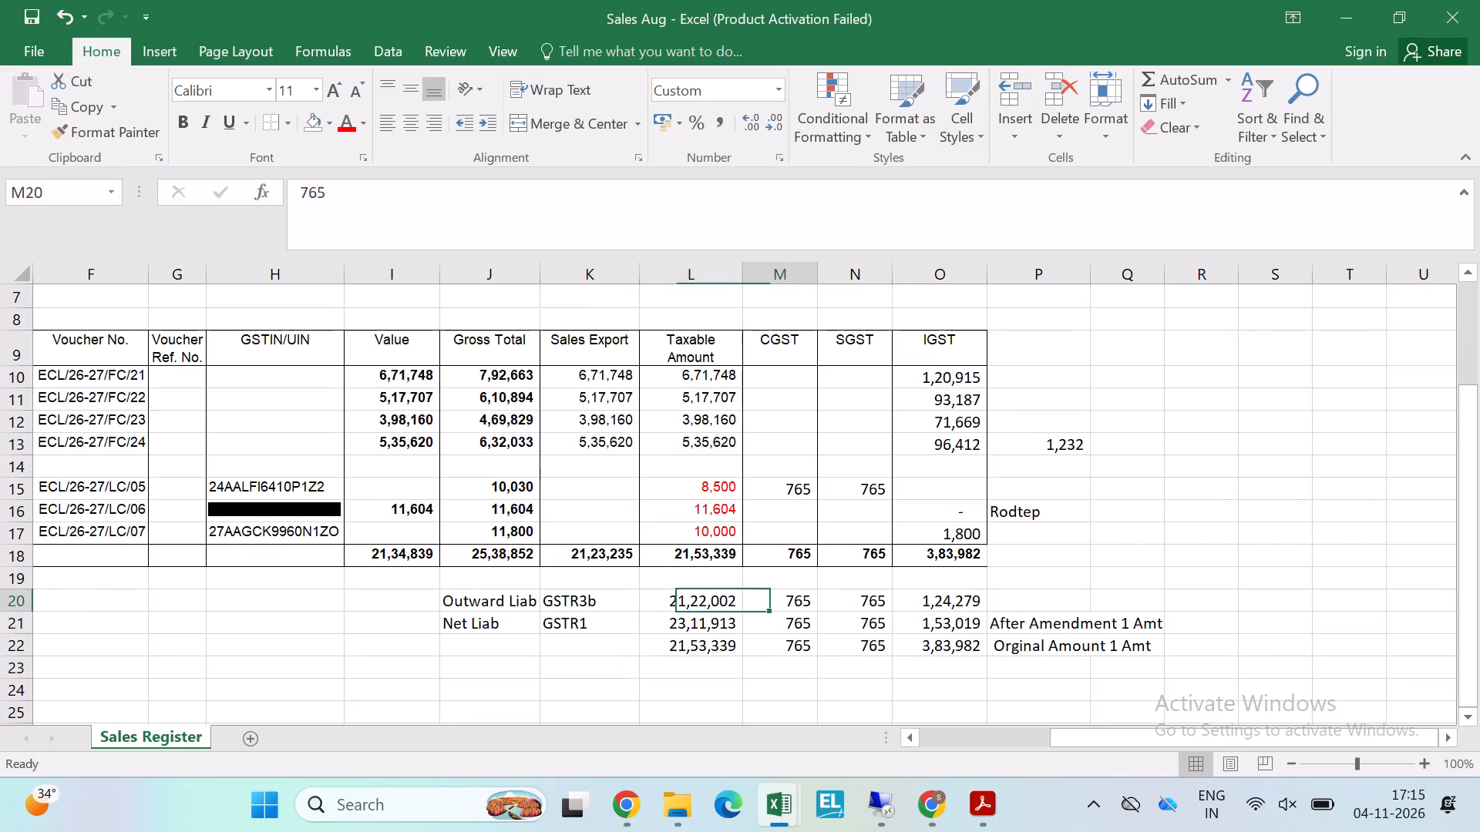
pyautogui.press('Left')
pyautogui.press('Right')
pyautogui.press('Right')
pyautogui.press('Left')
pyautogui.hotkey('shift', 'space')
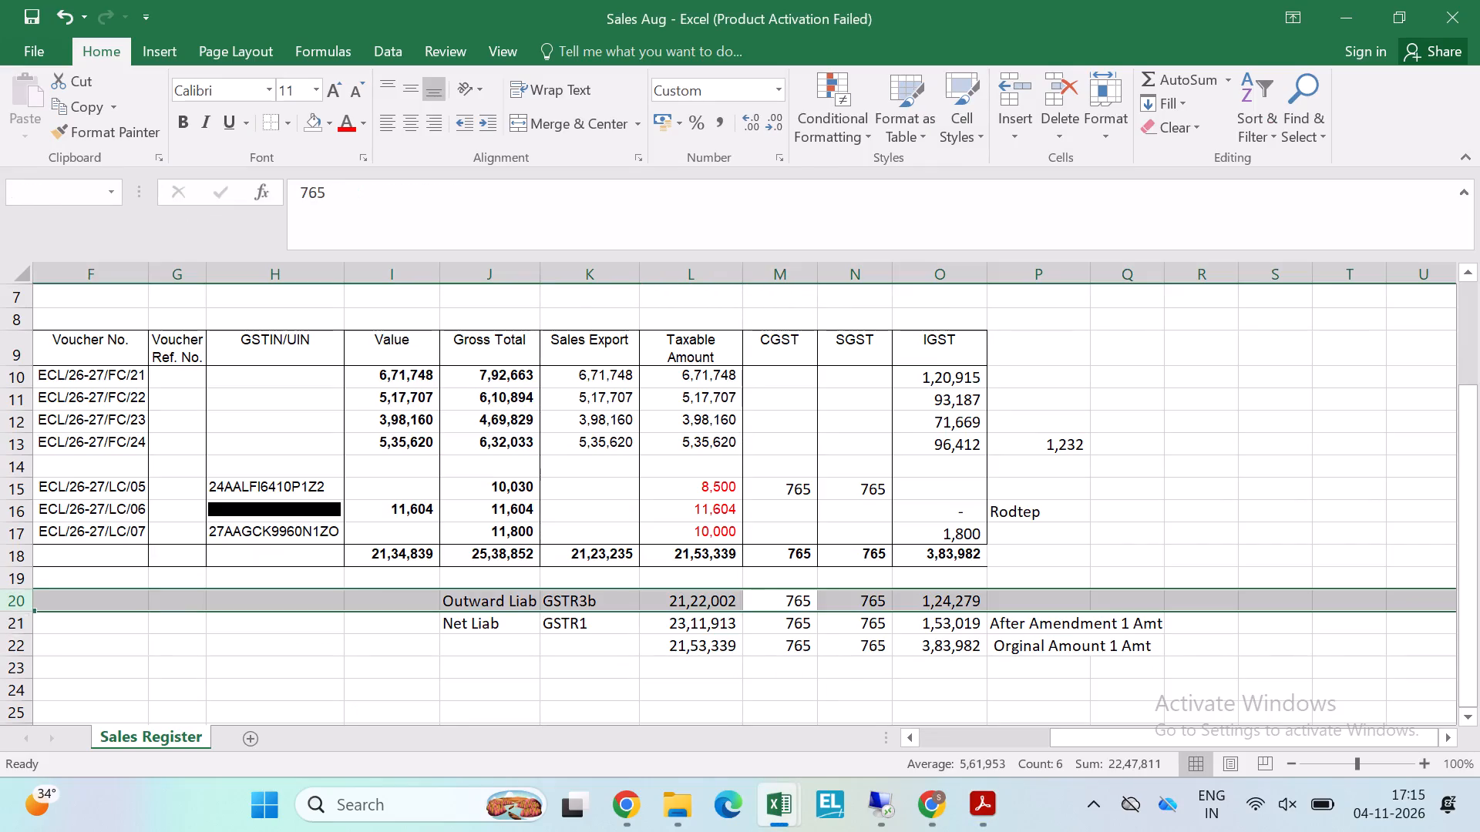
pyautogui.hotkey('shift', 'Down')
pyautogui.press('Down')
pyautogui.press('Up')
pyautogui.press('Left')
pyautogui.press('Left')
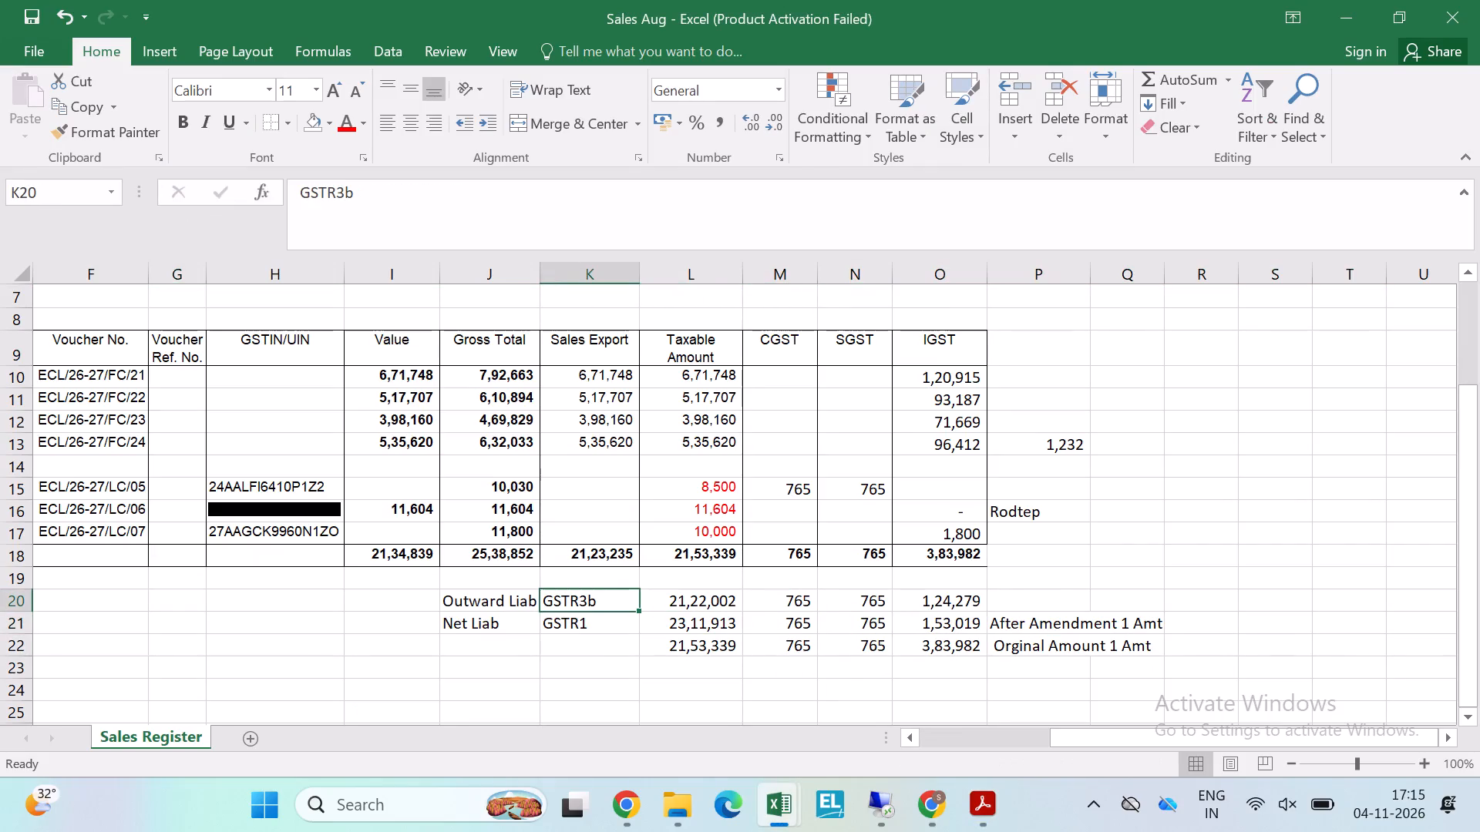
pyautogui.press('Left')
pyautogui.press('Right')
pyautogui.press('Left')
pyautogui.press('Right')
pyautogui.press('Left')
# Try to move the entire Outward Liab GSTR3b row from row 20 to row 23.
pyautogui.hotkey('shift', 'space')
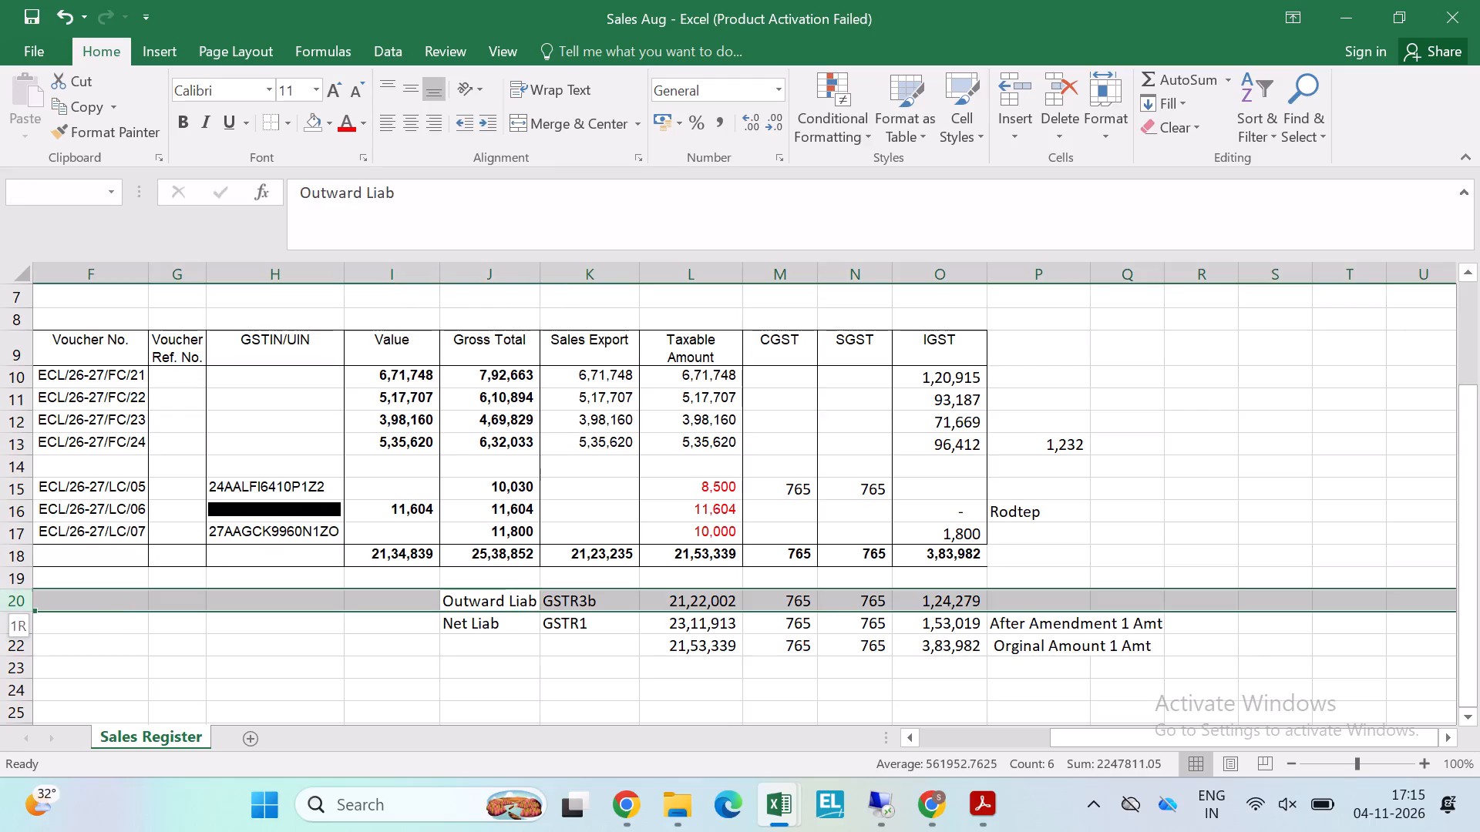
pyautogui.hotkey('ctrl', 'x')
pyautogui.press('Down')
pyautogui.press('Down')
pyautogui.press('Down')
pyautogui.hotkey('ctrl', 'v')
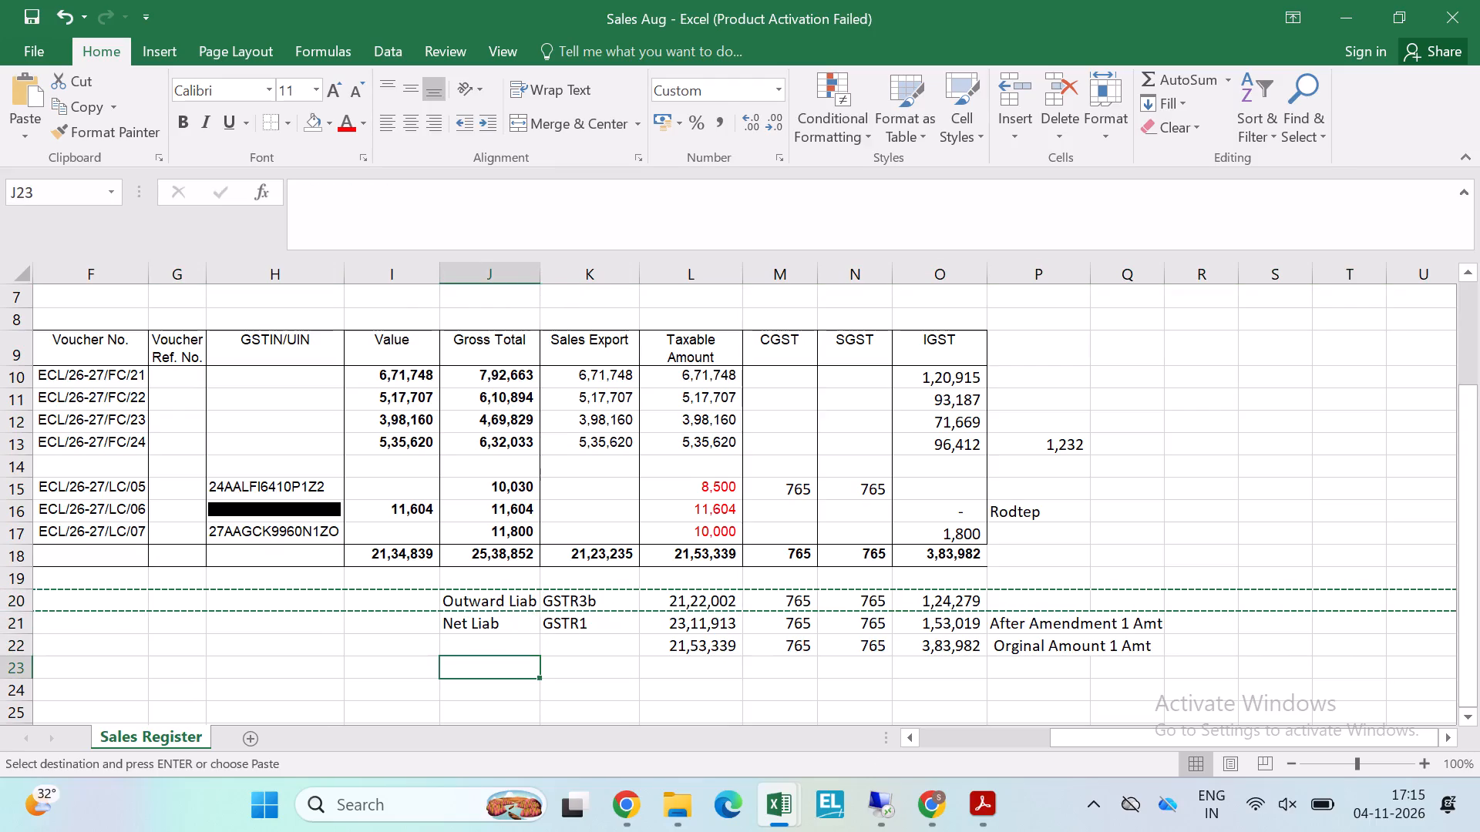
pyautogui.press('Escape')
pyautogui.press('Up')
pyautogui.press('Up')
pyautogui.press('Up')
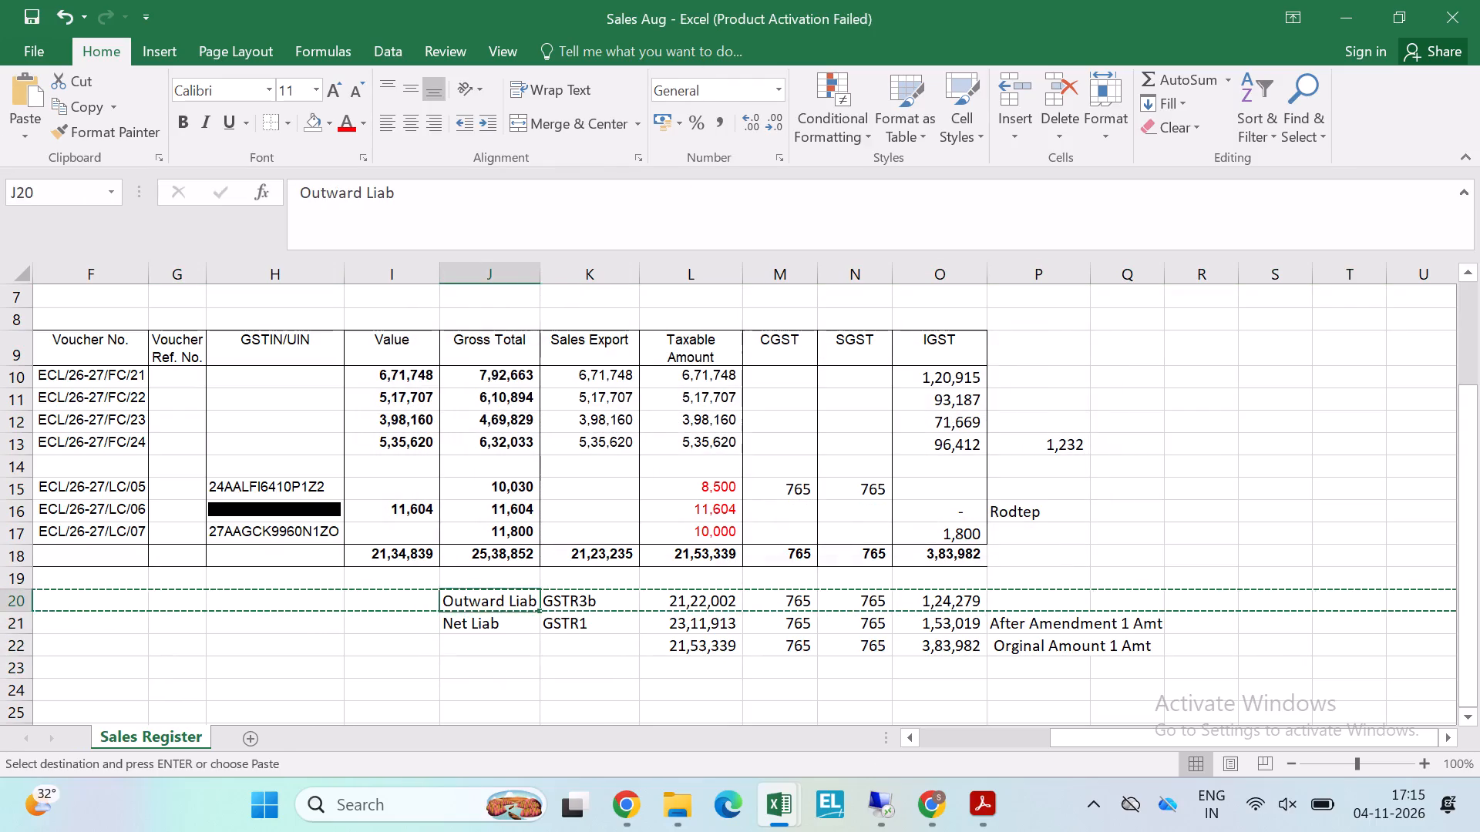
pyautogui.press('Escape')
# Move the Outward Liab GSTR3b cells J20:O20 to row 23, starting at J23.
pyautogui.hotkey('shift', 'Right')
pyautogui.hotkey('shift', 'Right')
pyautogui.hotkey('shift', 'Right')
pyautogui.hotkey('shift', 'Right')
pyautogui.hotkey('shift', 'Right')
pyautogui.hotkey('shift', 'Right')
pyautogui.hotkey('shift', 'Left')
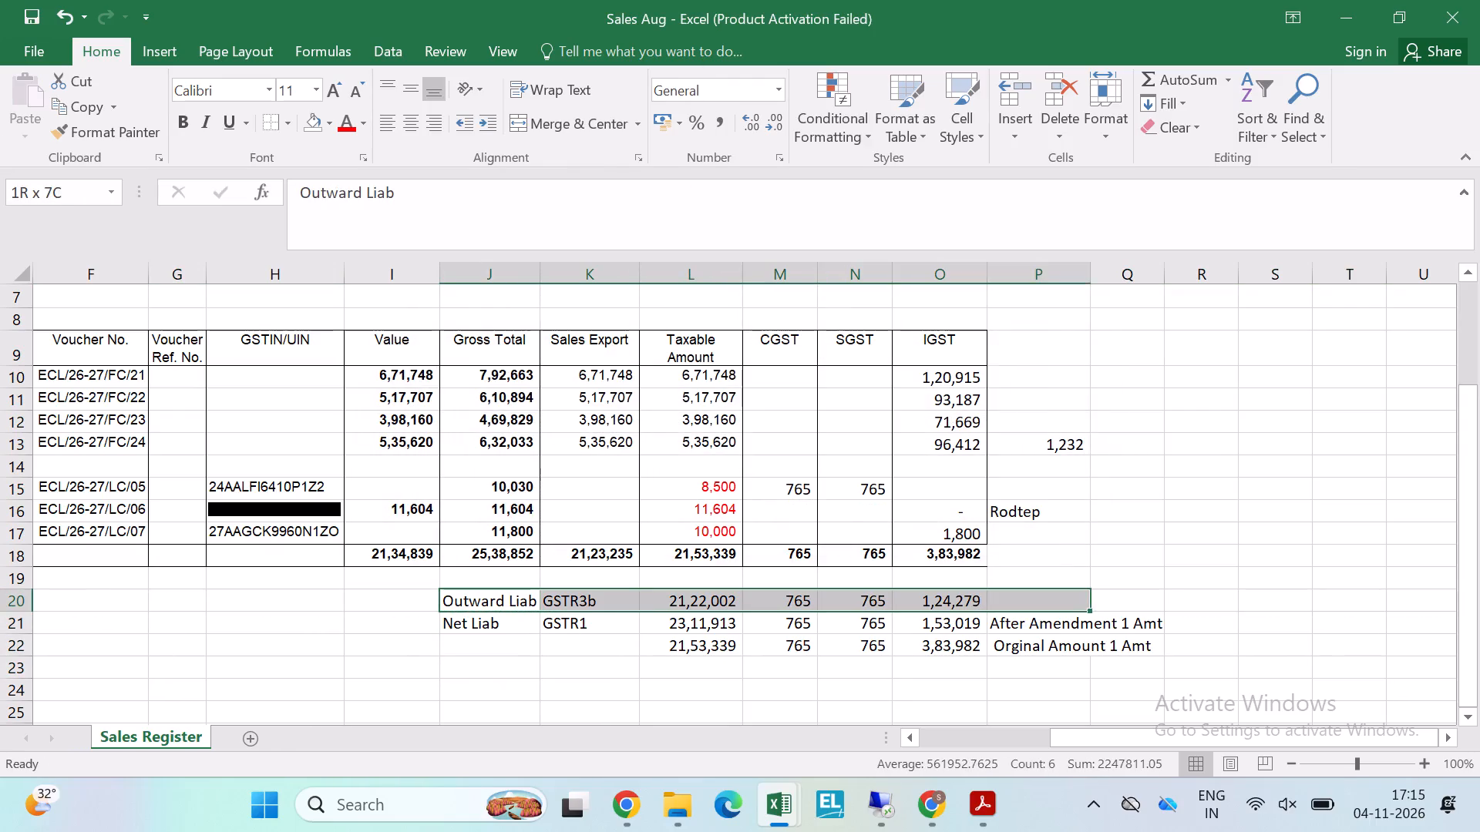
pyautogui.hotkey('ctrl', 'x')
pyautogui.press('Down')
pyautogui.press('Down')
pyautogui.press('Down')
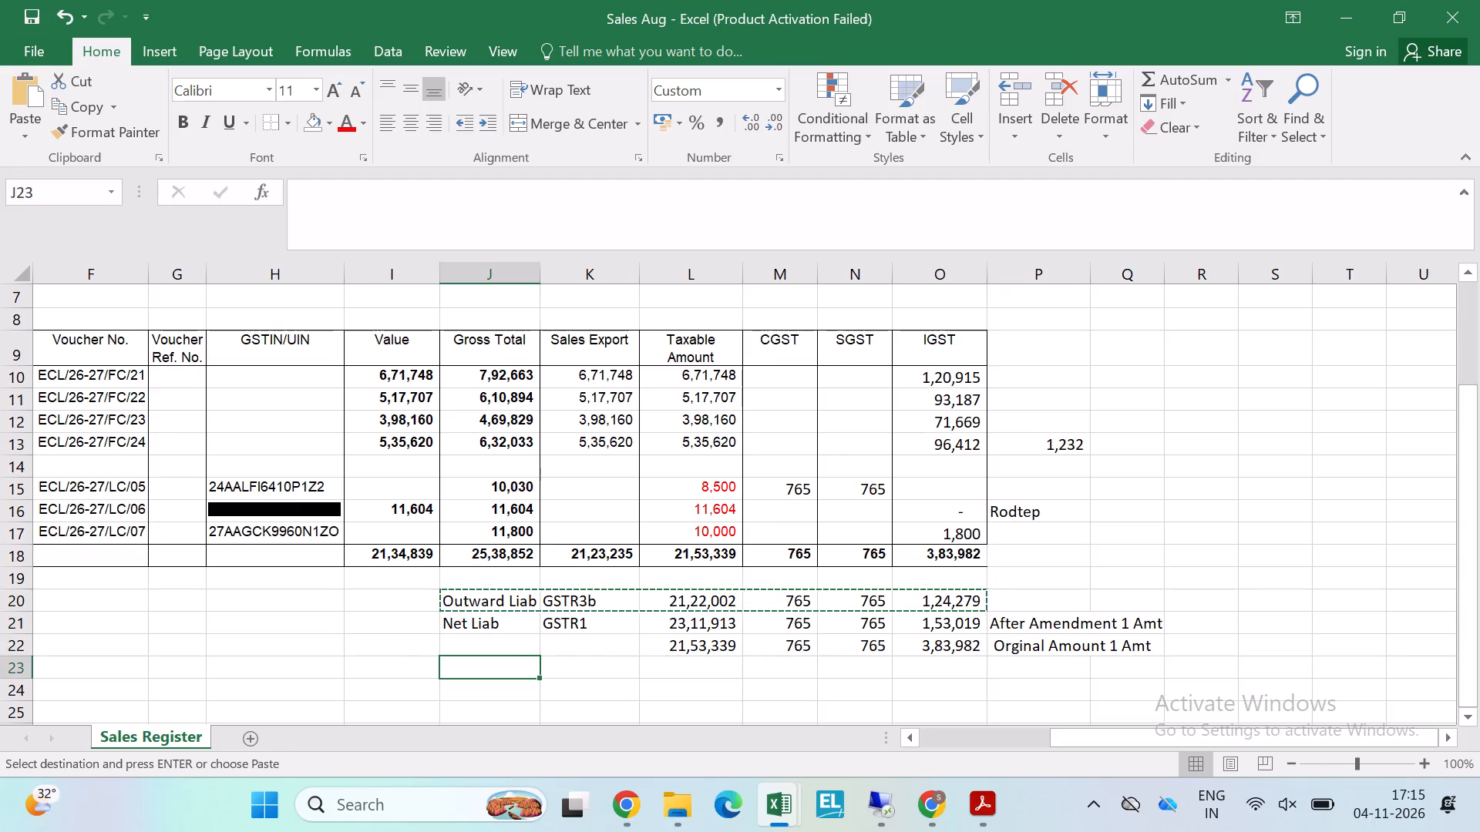
pyautogui.hotkey('ctrl', 'v')
# Move the Orginal Amount 1 Amt figures and note from L22:P22 up to row 20, starting at L20.
pyautogui.press('Right')
pyautogui.press('Up')
pyautogui.press('Right')
pyautogui.hotkey('ctrl', 'shift', 'Right')
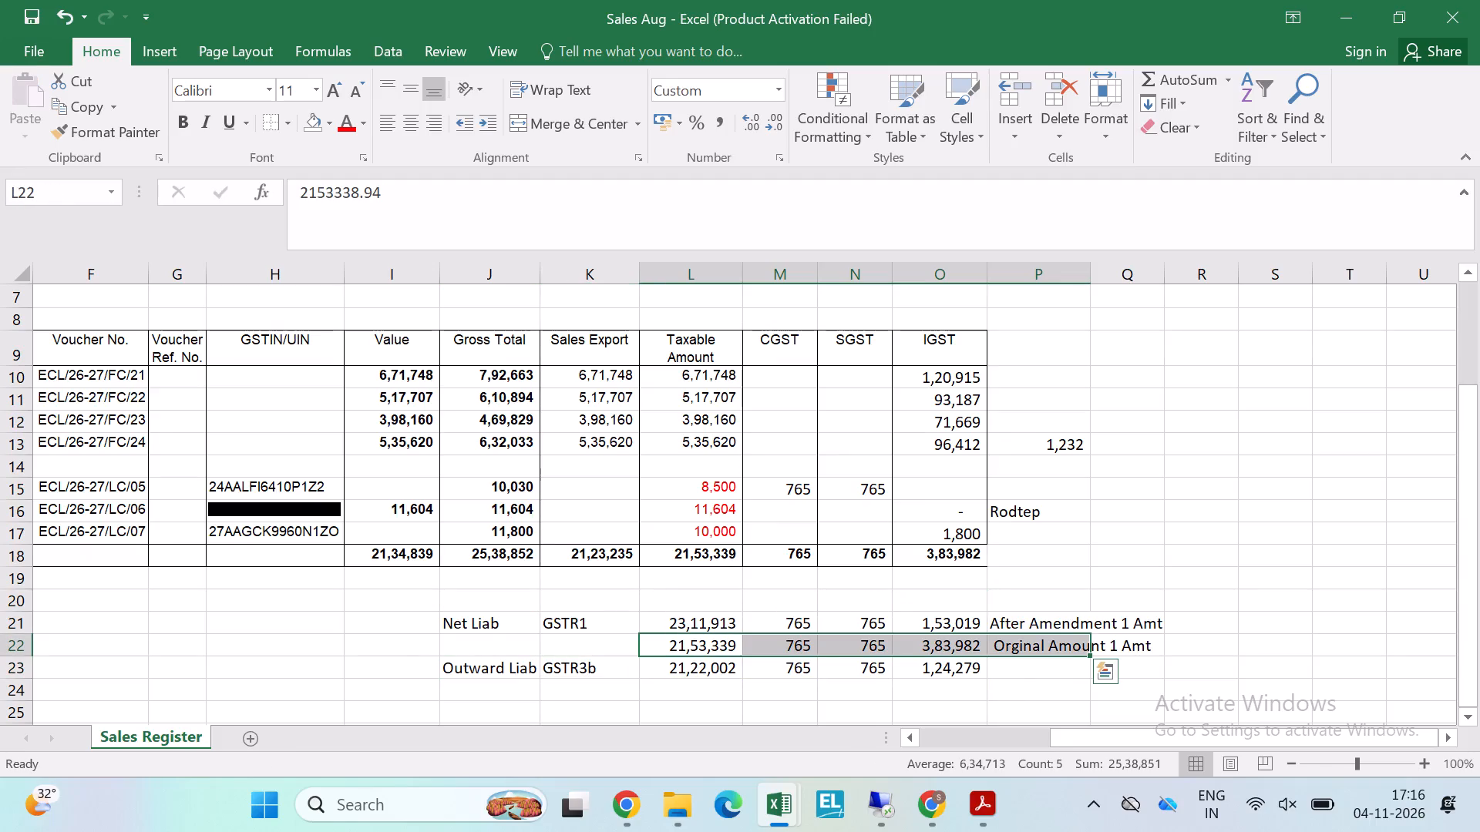
pyautogui.hotkey('ctrl', 'x')
pyautogui.press('Up')
pyautogui.press('Up')
pyautogui.hotkey('ctrl', 'v')
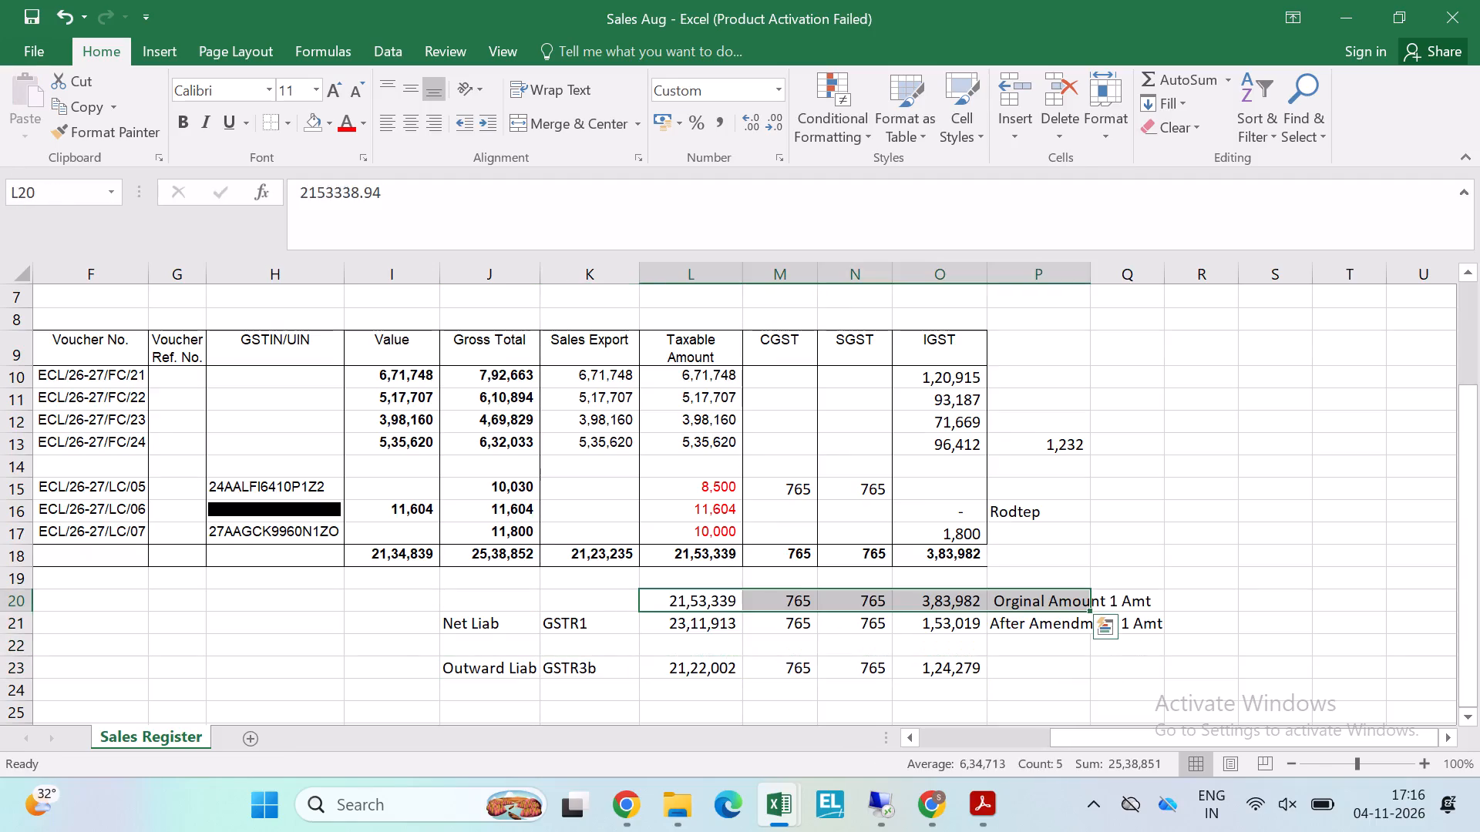
# Delete the empty row 22 between the GSTR1 and GSTR3b rows and save the workbook.
pyautogui.press('Down')
pyautogui.press('Down')
pyautogui.hotkey('shift', 'space')
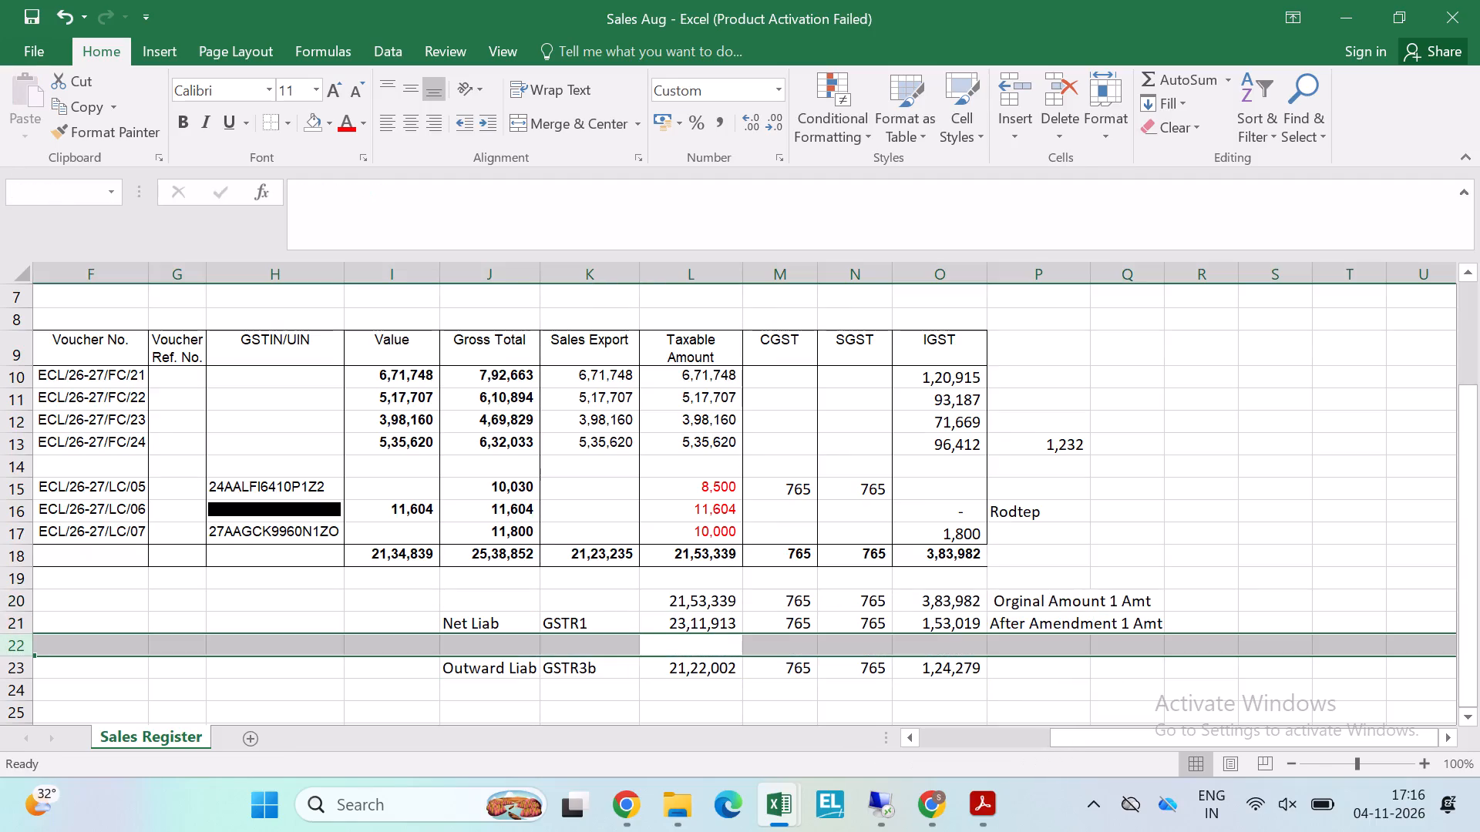
pyautogui.hotkey('ctrl', '-')
pyautogui.press('Up')
pyautogui.hotkey('ctrl', 's')
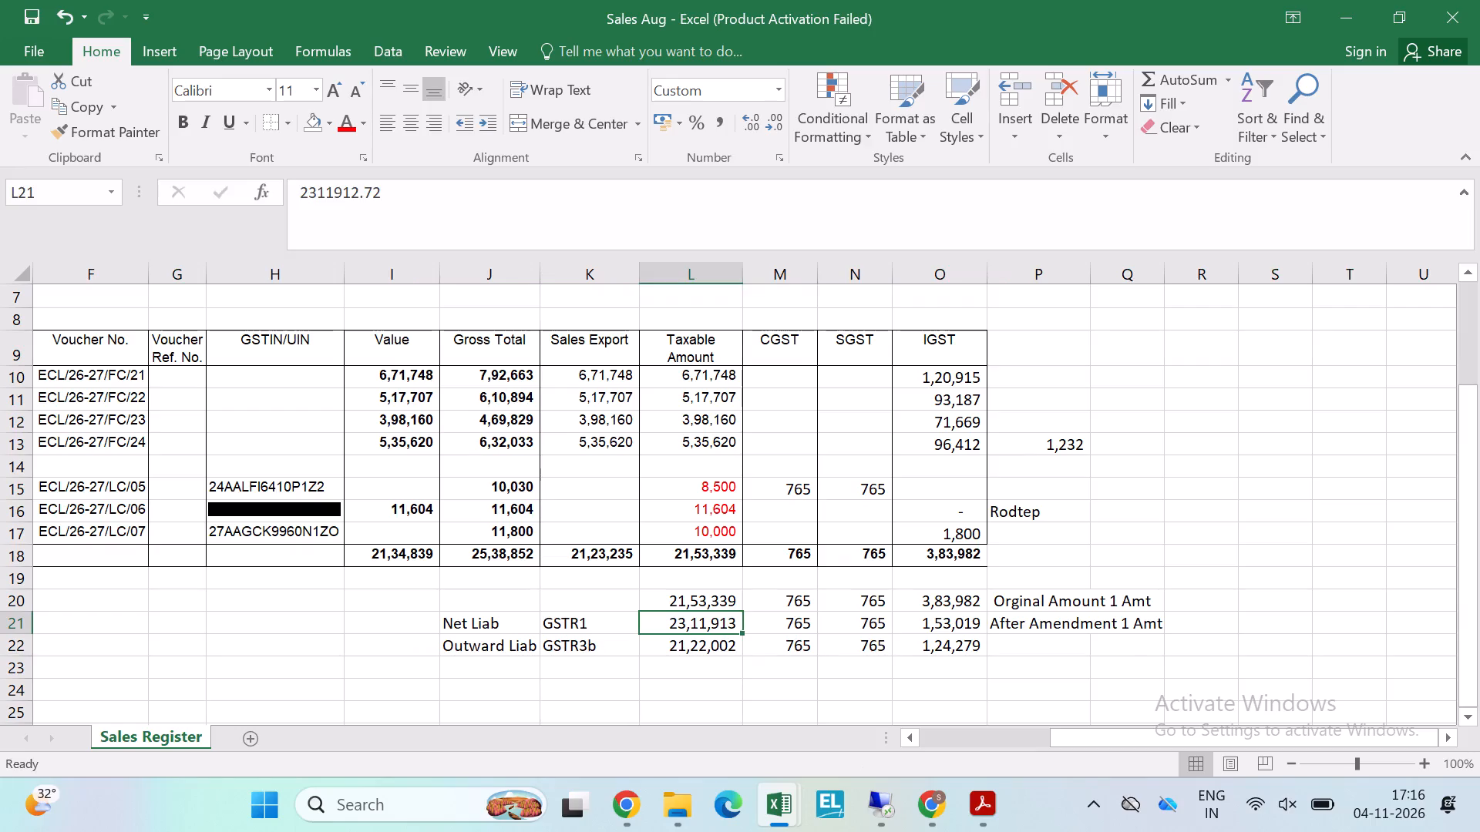
# Compare the GSTR1 and GSTR3b amounts in rows 21 and 22 for IGST and taxable amount.
pyautogui.press('Right')
pyautogui.press('Right')
pyautogui.press('Right')
pyautogui.press('Right')
pyautogui.press('Left')
pyautogui.hotkey('shift', 'Down')
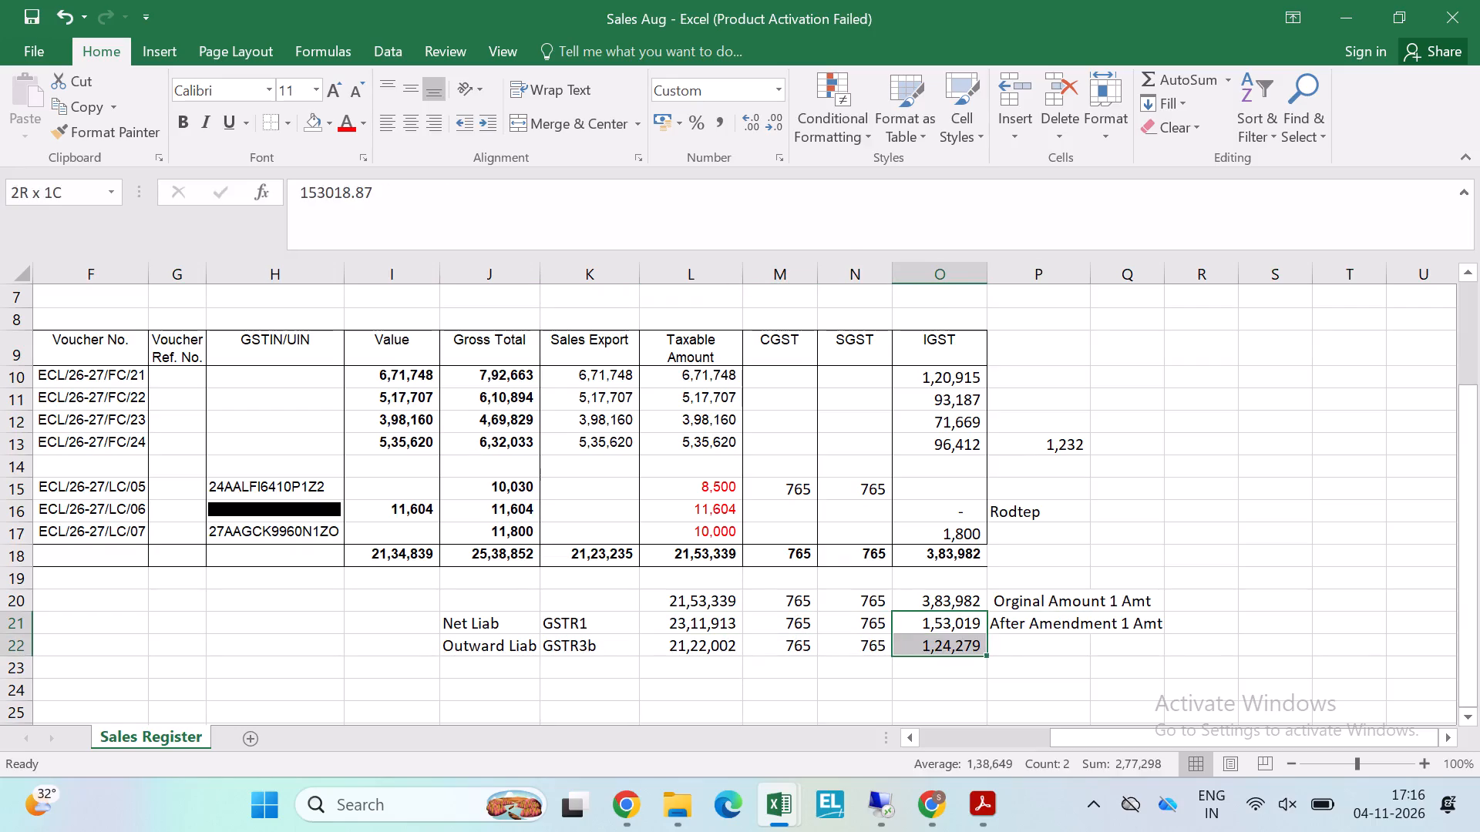
pyautogui.press('Left')
pyautogui.press('Left')
pyautogui.press('Left')
pyautogui.hotkey('shift', 'Down')
pyautogui.press('Down')
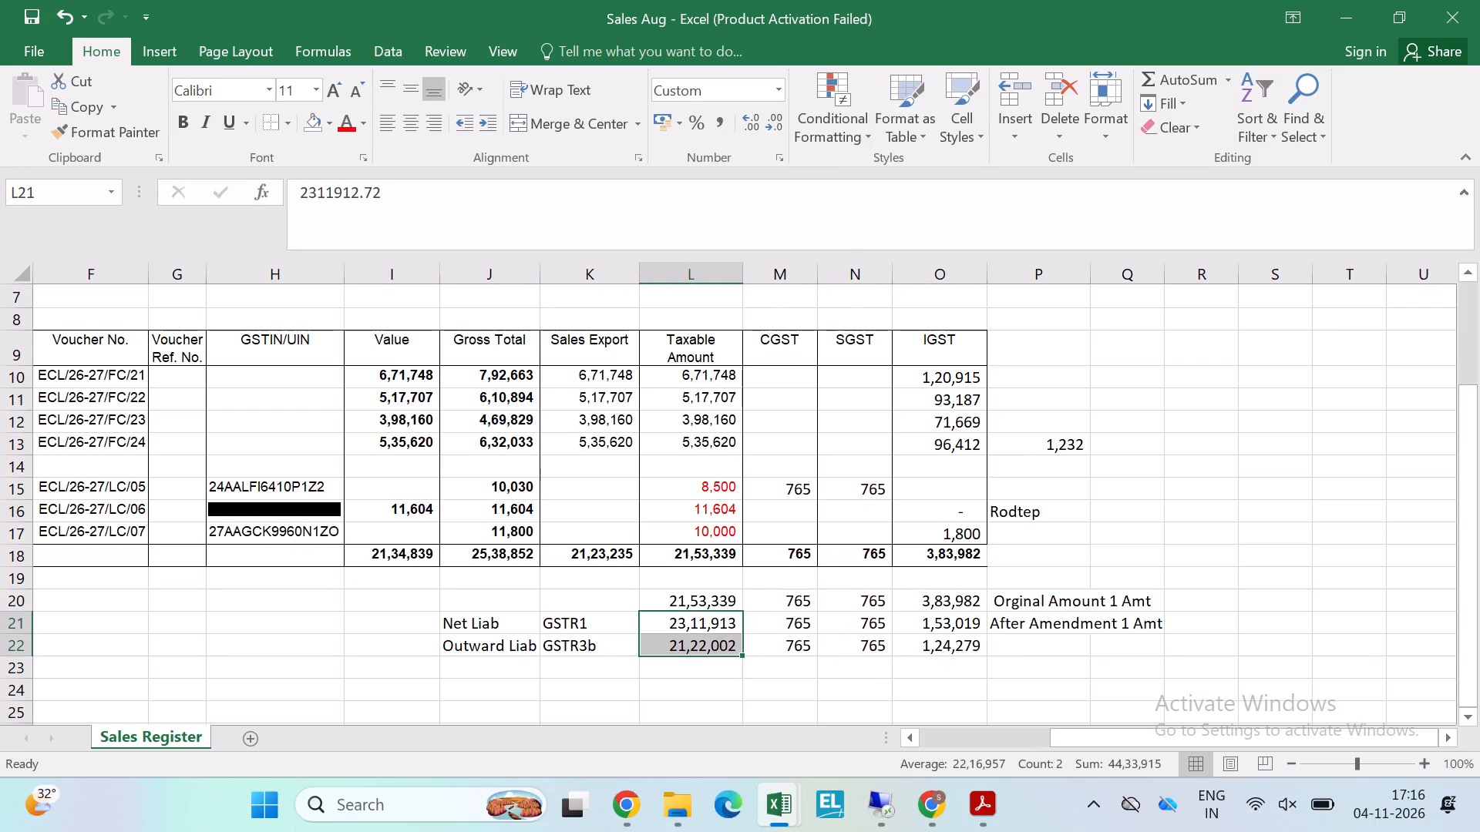
# Enter the formula =L21-L22 in cell L24 to subtract the GSTR3b taxable amount from the GSTR1 amount.
pyautogui.press('Down')
pyautogui.press('Down')
pyautogui.press('Up')
pyautogui.press('Down')
pyautogui.hotkey('alt', '=')
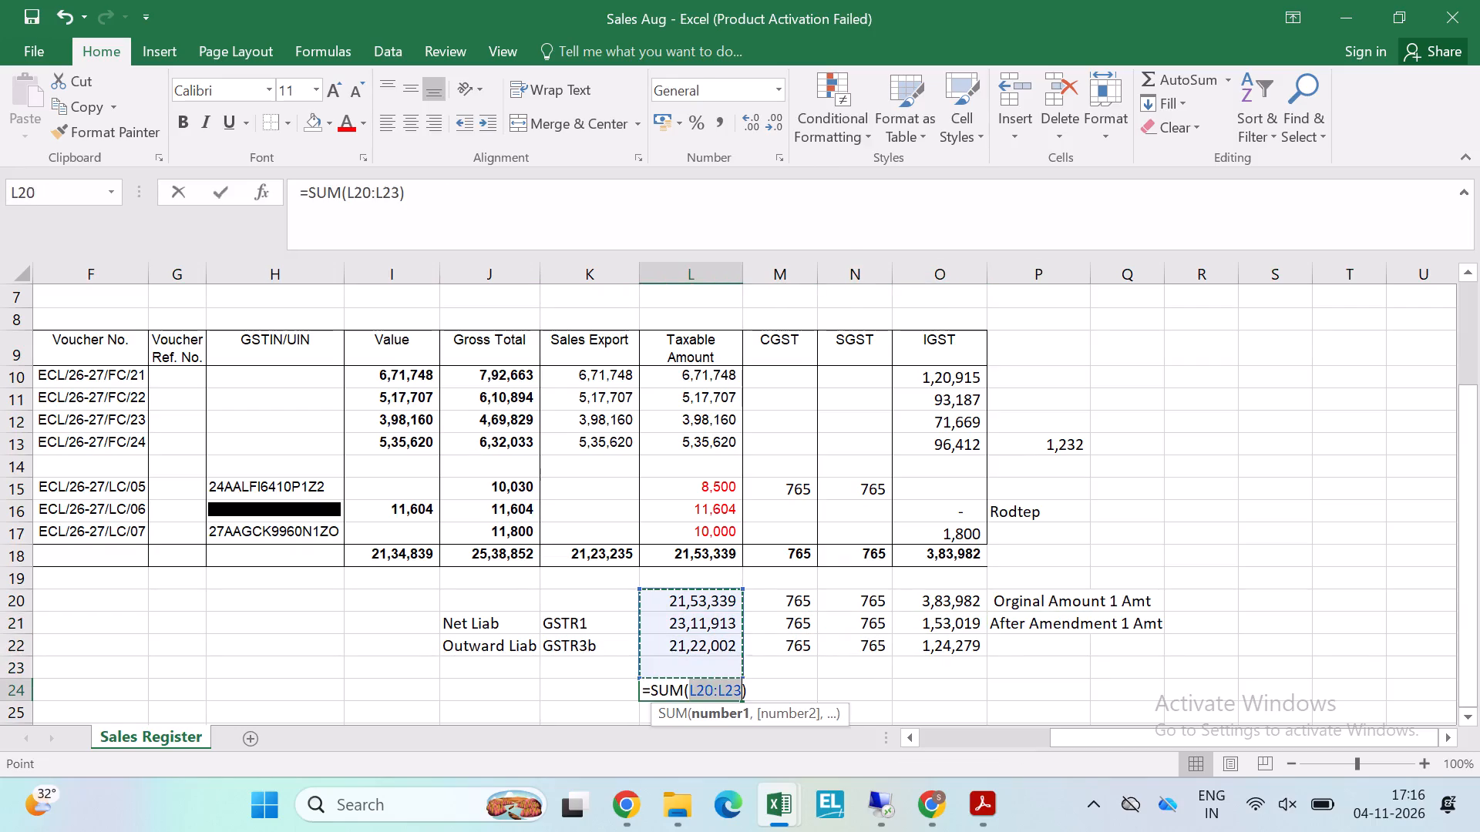
pyautogui.press('Escape')
pyautogui.press('=')
pyautogui.press('Up')
pyautogui.press('Up')
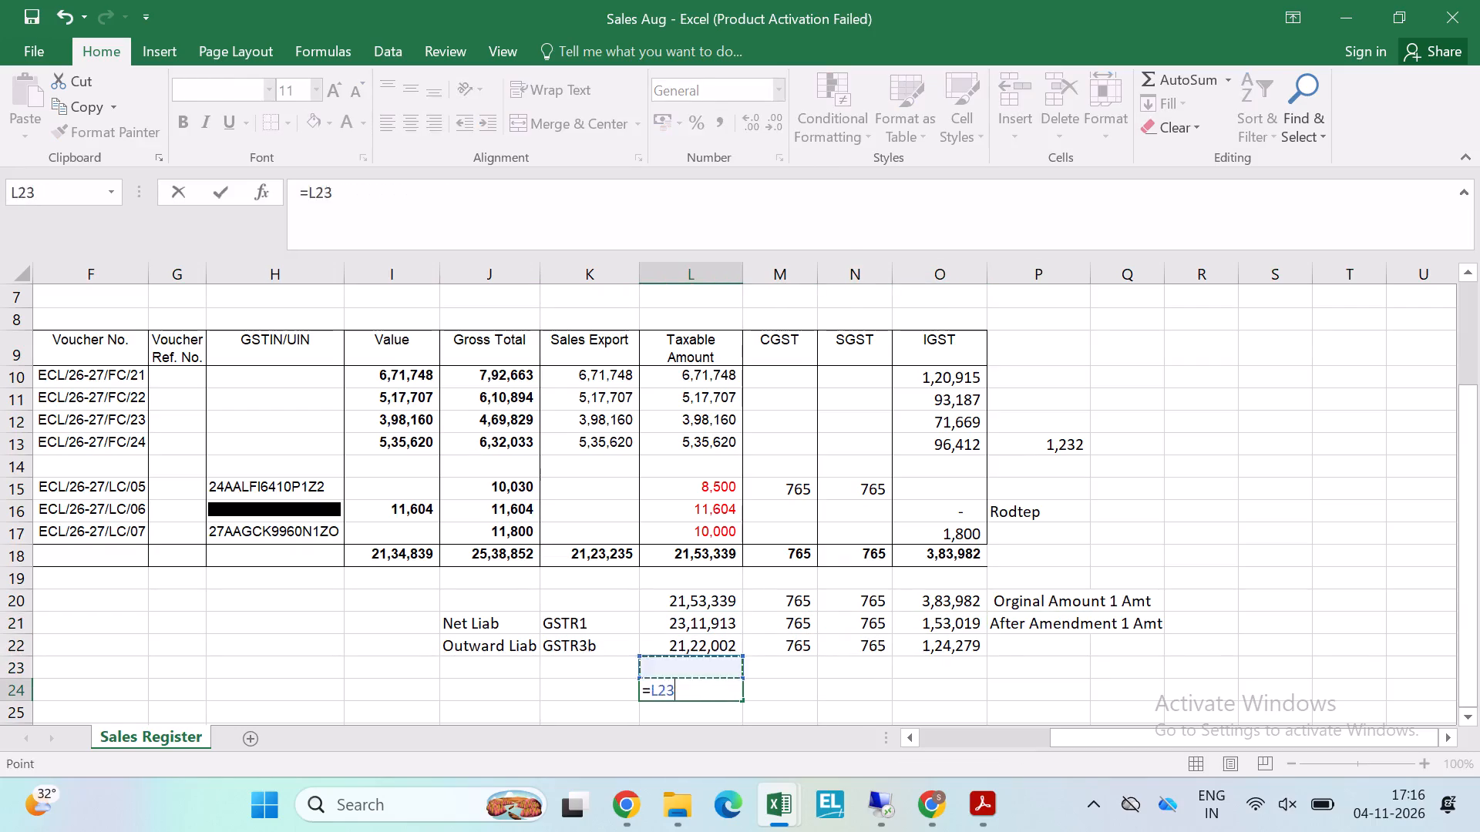
pyautogui.press('Up')
pyautogui.press('-')
pyautogui.press('Up')
pyautogui.press('Up')
pyautogui.press('Return')
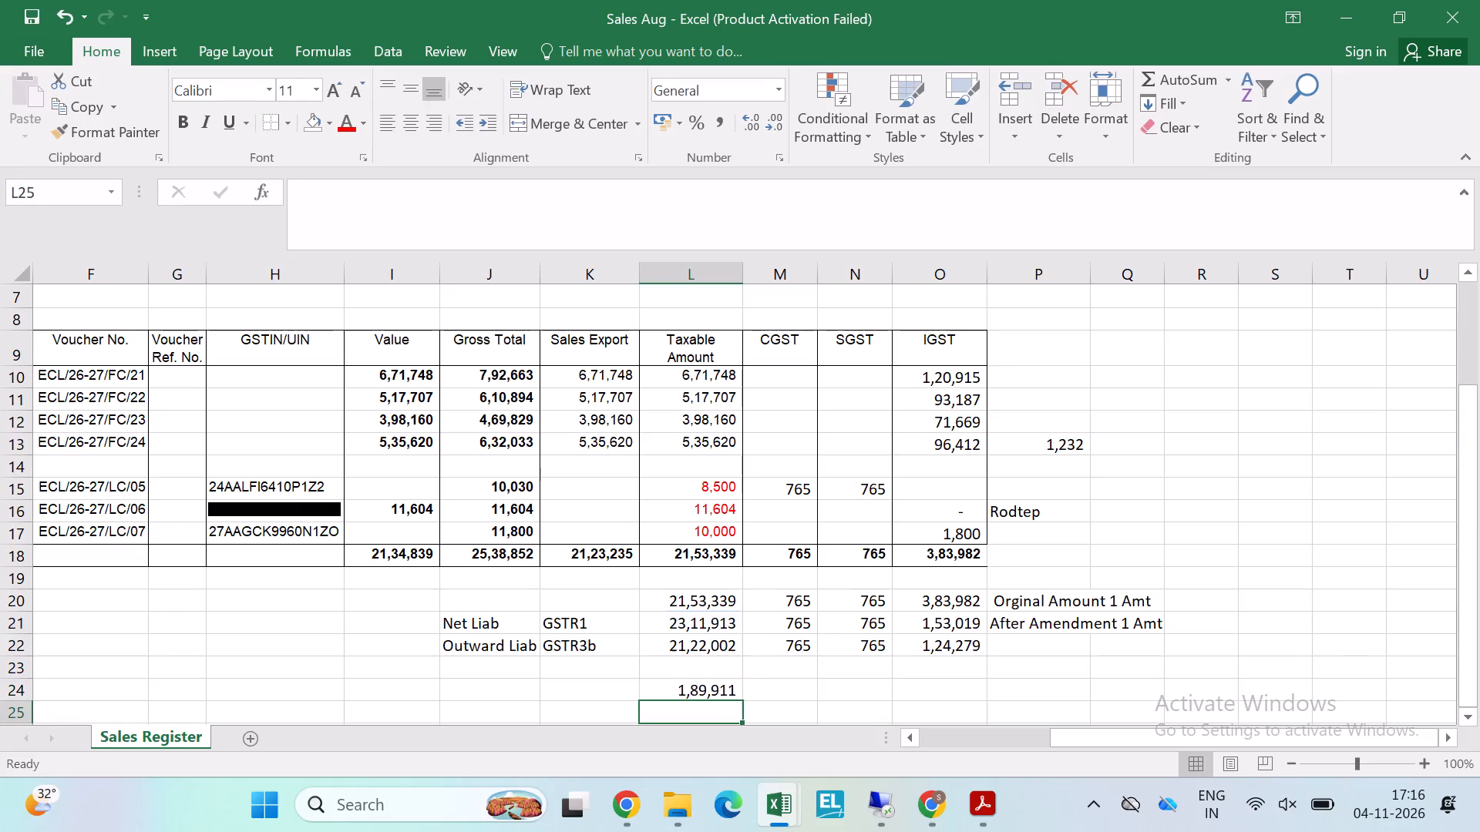
# Fill the L24 difference formula across to O24 and make the cells L24:O24 bold.
pyautogui.press('Up')
pyautogui.hotkey('shift', 'Right')
pyautogui.hotkey('shift', 'Right')
pyautogui.hotkey('shift', 'Right')
pyautogui.hotkey('ctrl', 'r')
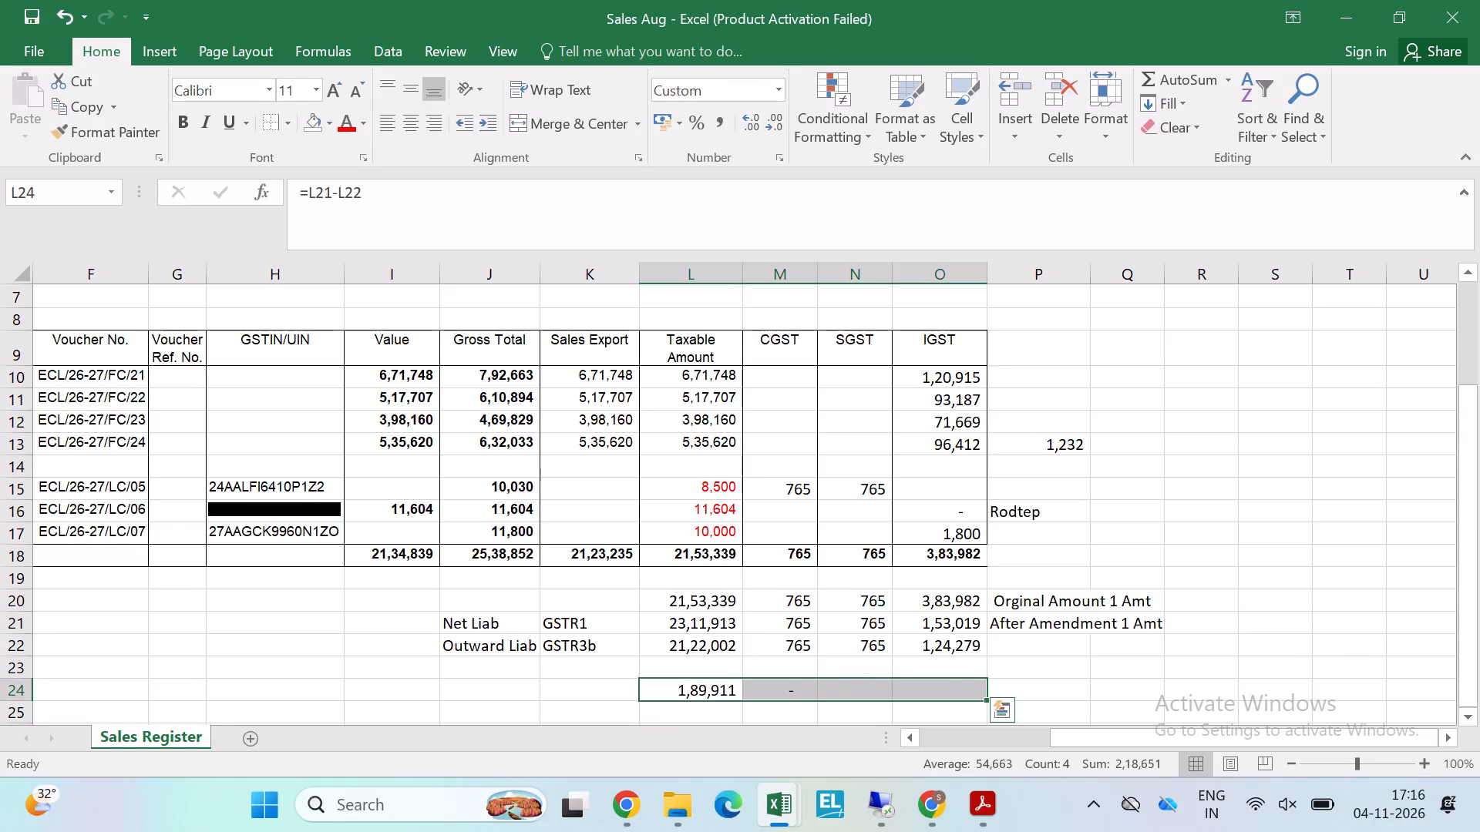
pyautogui.hotkey('ctrl', 'b')
# Label the difference row by entering "Difference 1&3b" in cell K24.
pyautogui.press('Left')
pyautogui.press('Left')
pyautogui.press('Right')
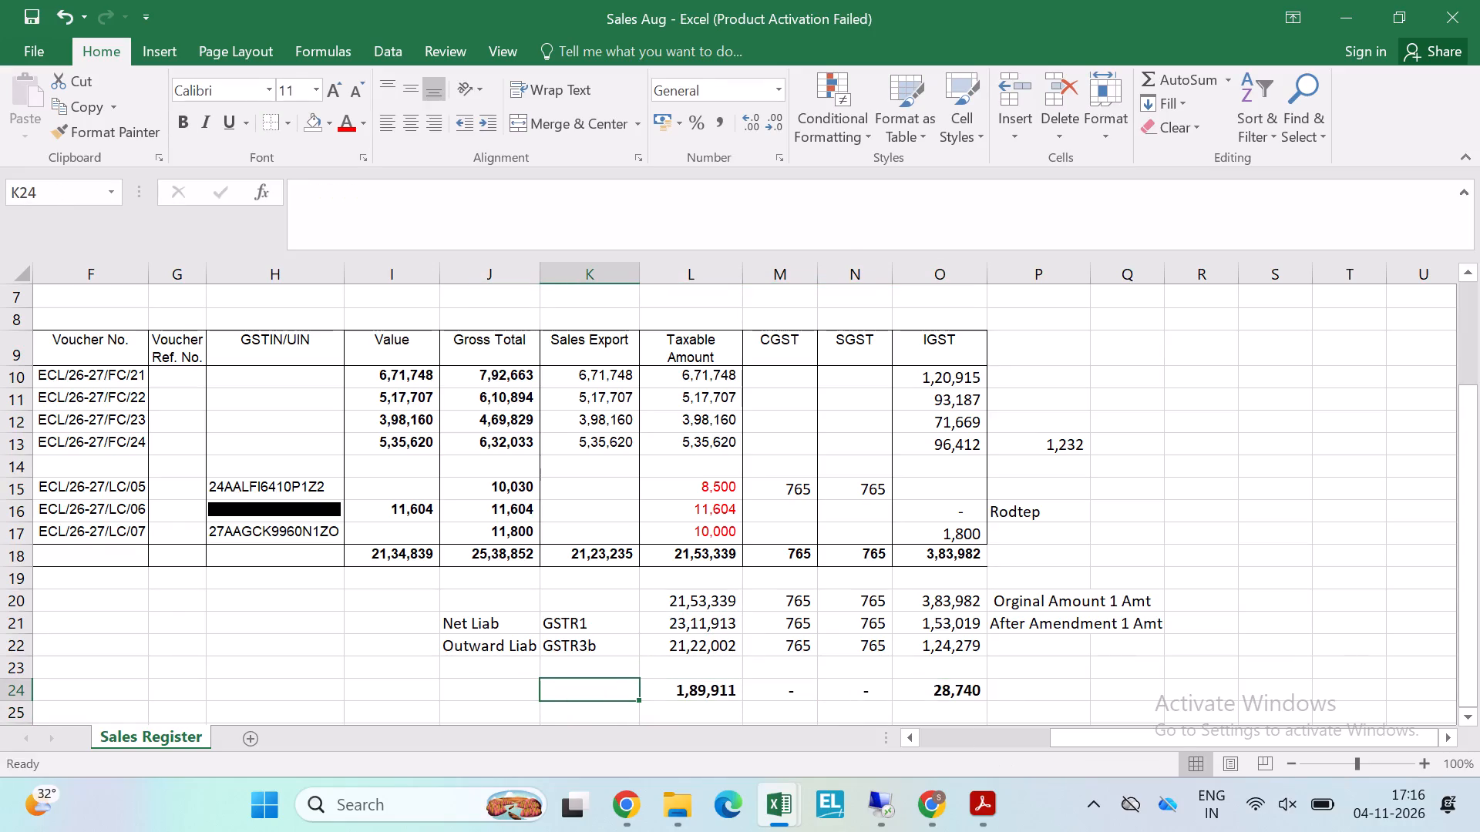
pyautogui.write('Differe')
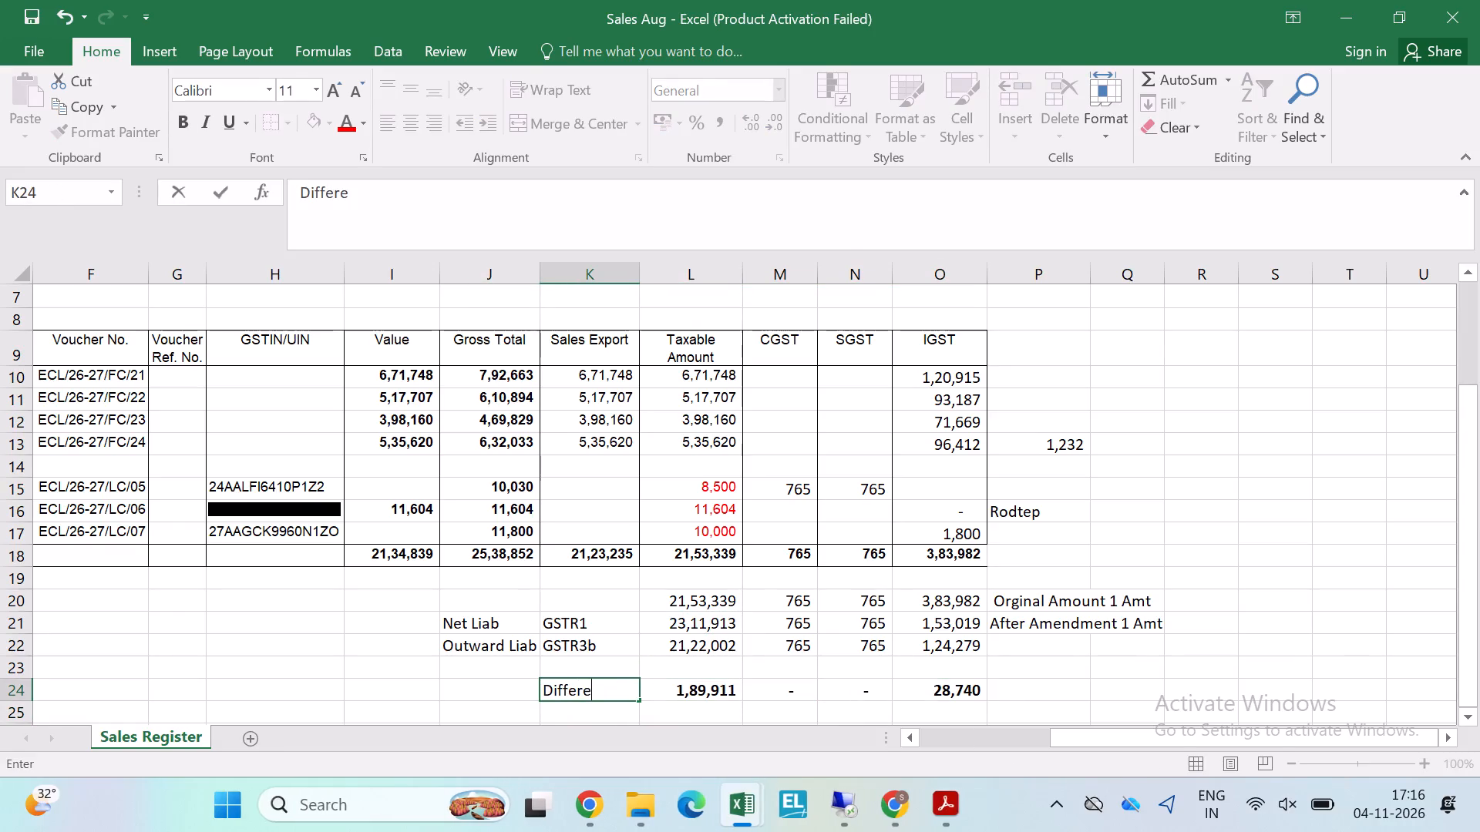
pyautogui.write('nce')
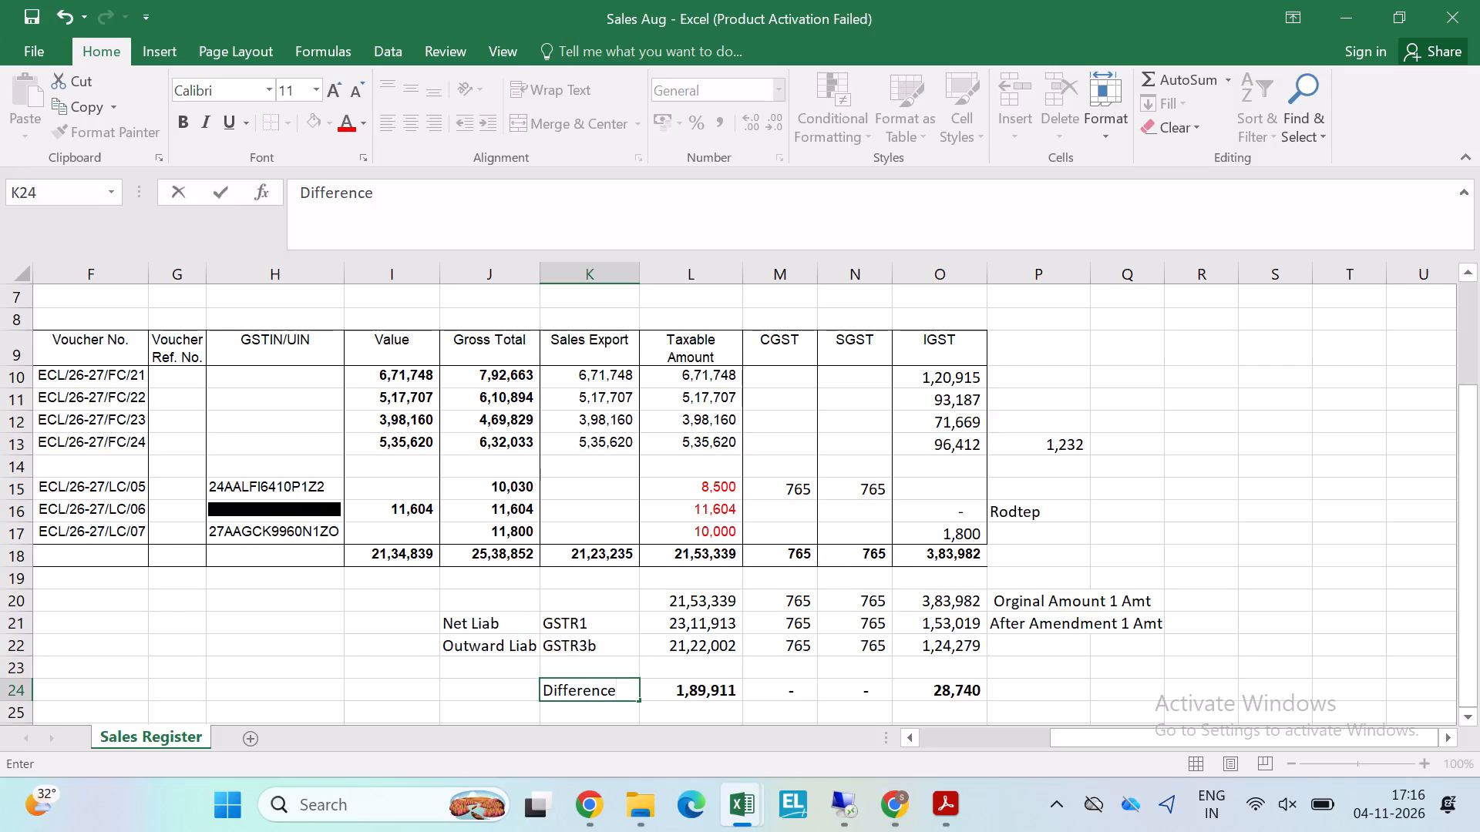
pyautogui.press('space')
pyautogui.press('1')
pyautogui.write('&3b')
pyautogui.press('Return')
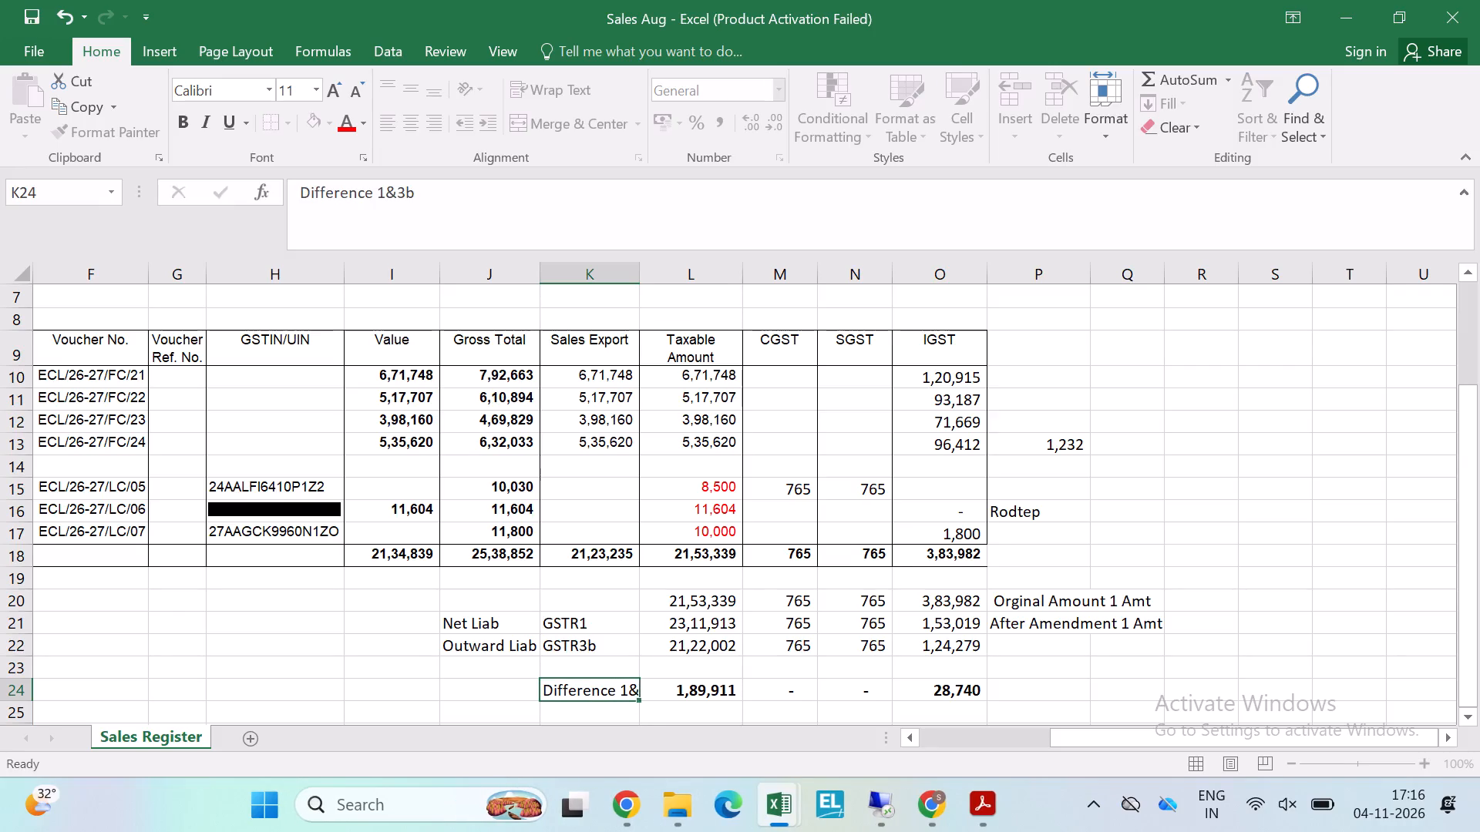
pyautogui.press('Up')
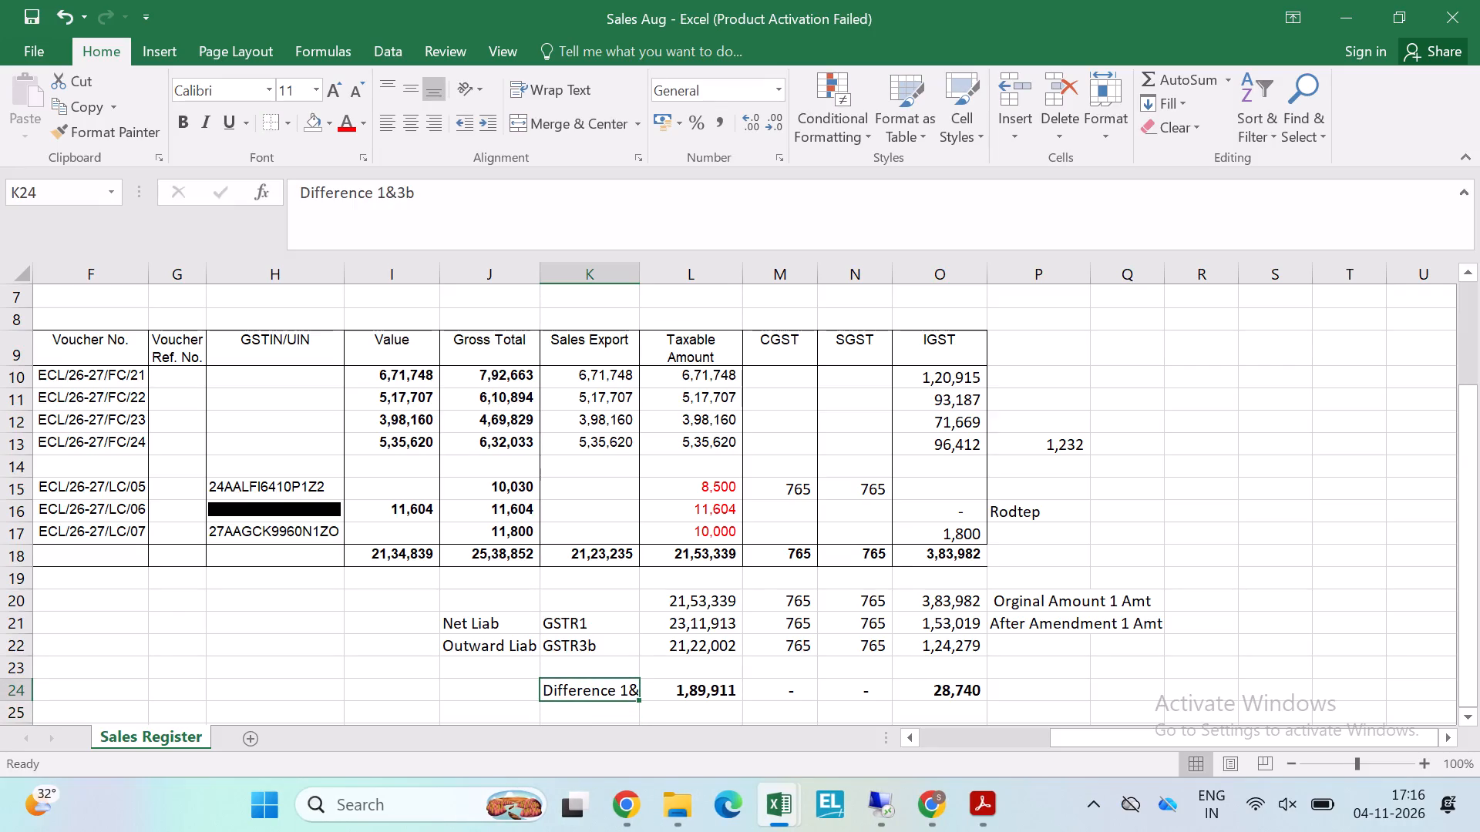
# AutoFit the width of column K to the "Difference 1&3b" label and save the workbook.
pyautogui.write('hoi')
pyautogui.press('Right')
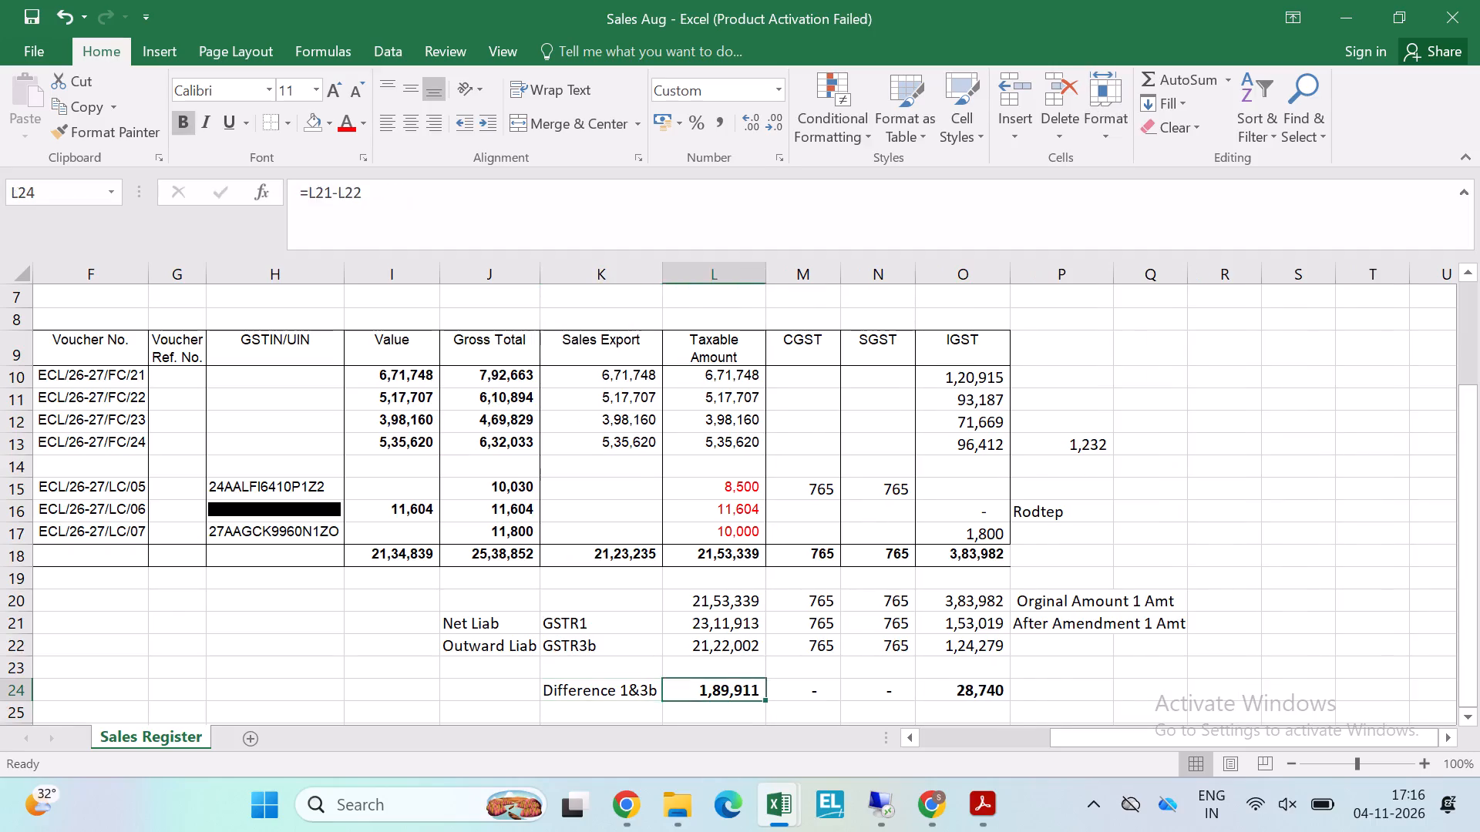
pyautogui.press('Right')
pyautogui.press('Left')
pyautogui.hotkey('ctrl', 's')
# Review the Taxable Amount column from the invoice rows down to the difference row, and save the workbook again.
pyautogui.hotkey('ctrl', 'Up')
pyautogui.hotkey('ctrl', 'Up')
pyautogui.hotkey('ctrl', 'Up')
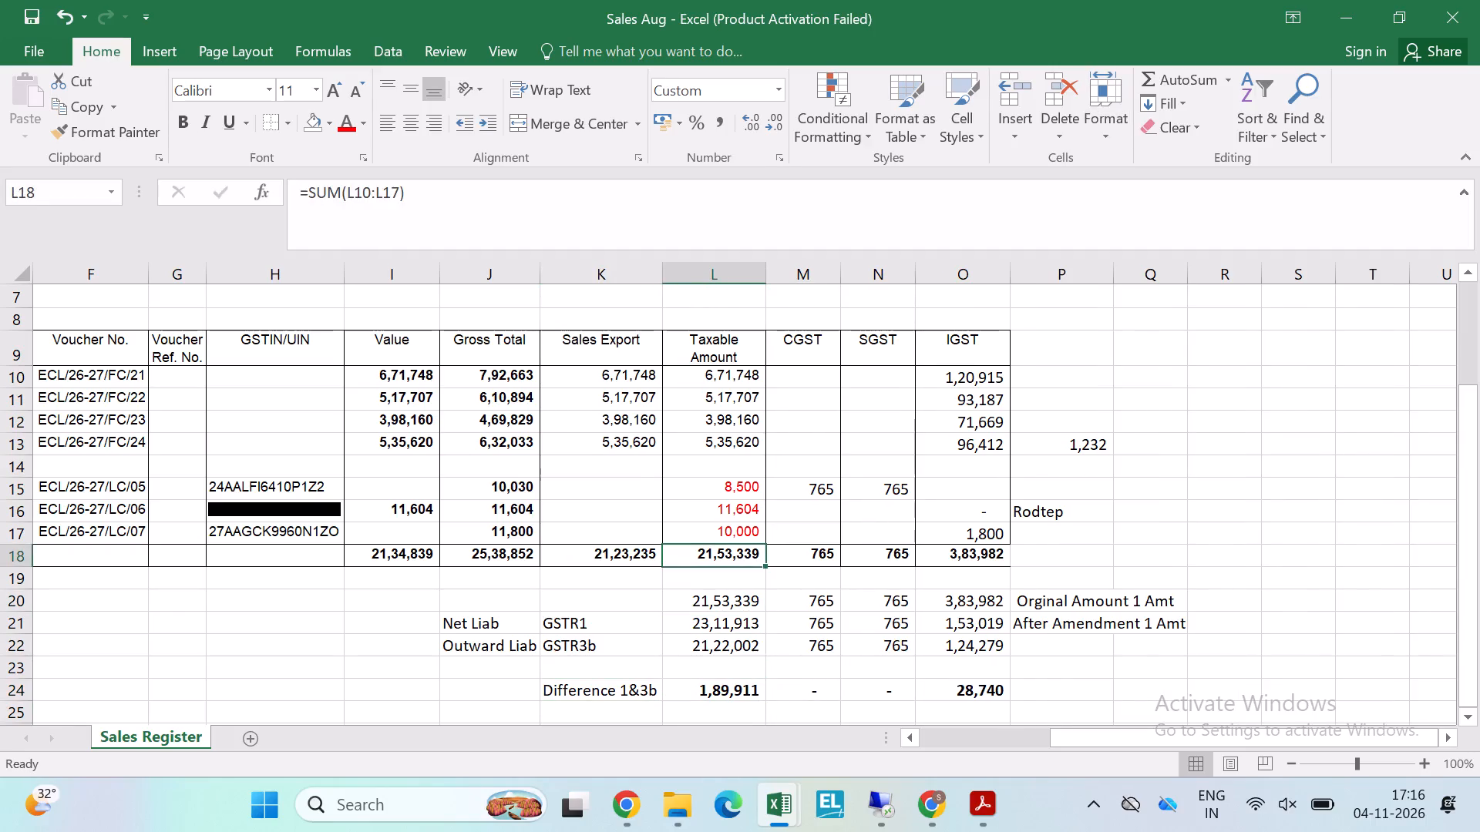
pyautogui.press('Up')
pyautogui.press('Up')
pyautogui.press('Right')
pyautogui.press('Left')
pyautogui.press('Down')
pyautogui.press('Down')
pyautogui.press('Down')
pyautogui.press('Down')
pyautogui.press('Down')
pyautogui.press('Down')
pyautogui.press('Down')
pyautogui.press('Right')
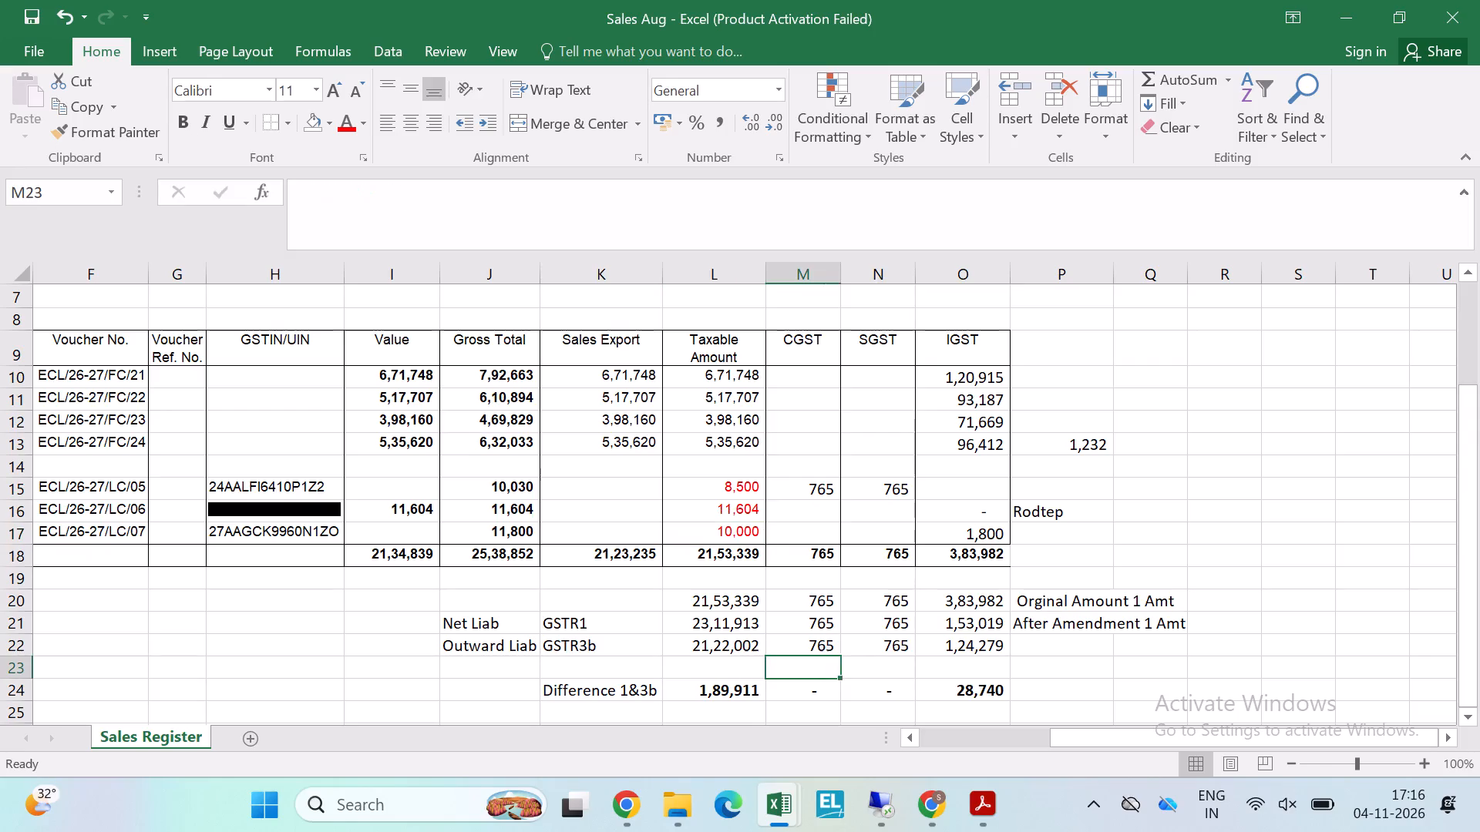
pyautogui.press('Right')
pyautogui.hotkey('ctrl', 's')
# Examine the formula in P13 and the adjacent IGST amount in O13, along with the reconciliation rows below.
pyautogui.press('Right')
pyautogui.press('Right')
pyautogui.press('Right')
pyautogui.hotkey('ctrl', 'Up')
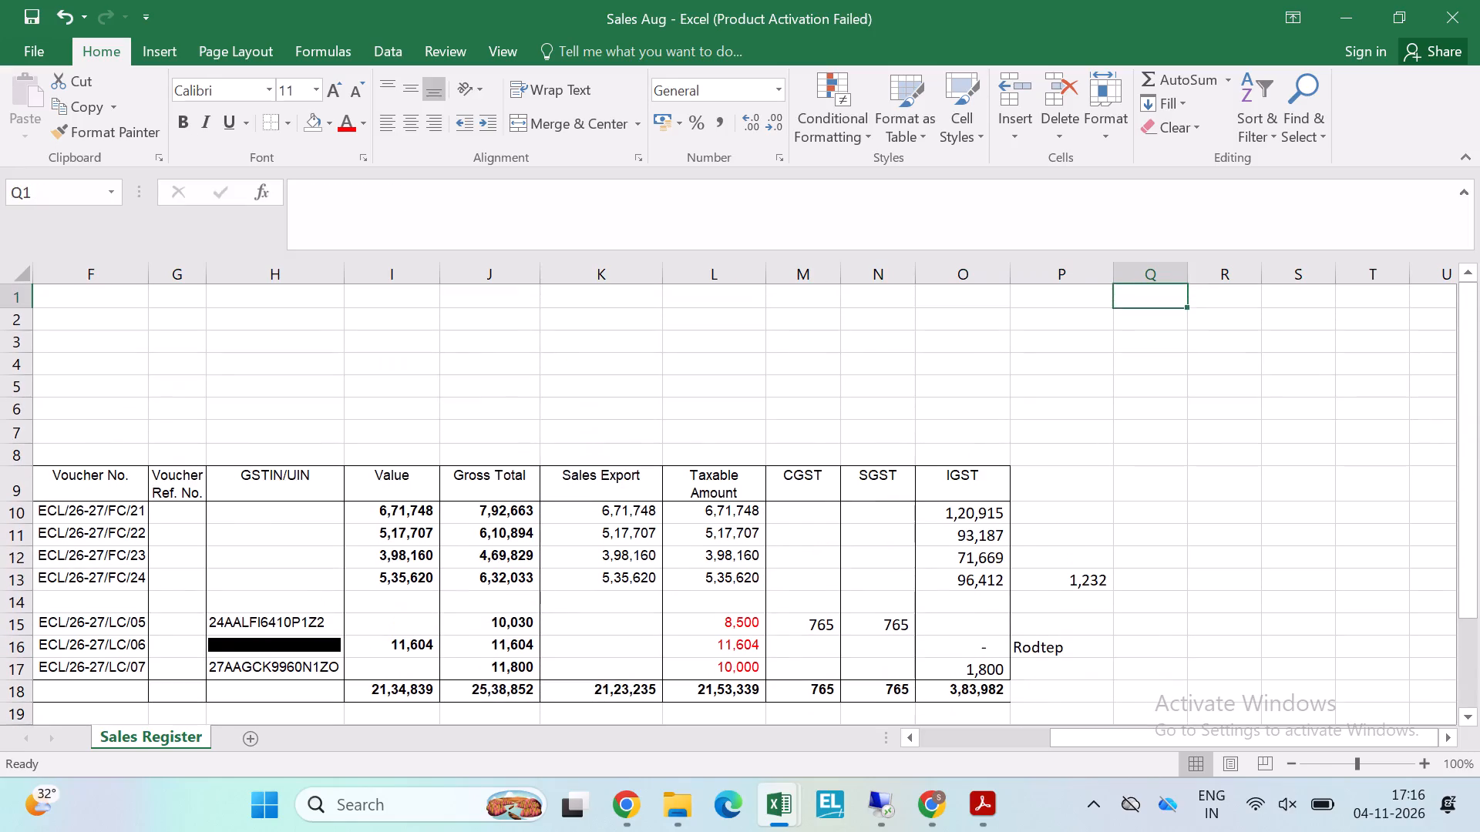
pyautogui.press('Down')
pyautogui.press('Left')
pyautogui.hotkey('ctrl', 'Down')
pyautogui.hotkey('ctrl', 'Down')
pyautogui.press('Up')
pyautogui.press('Up')
pyautogui.press('Up')
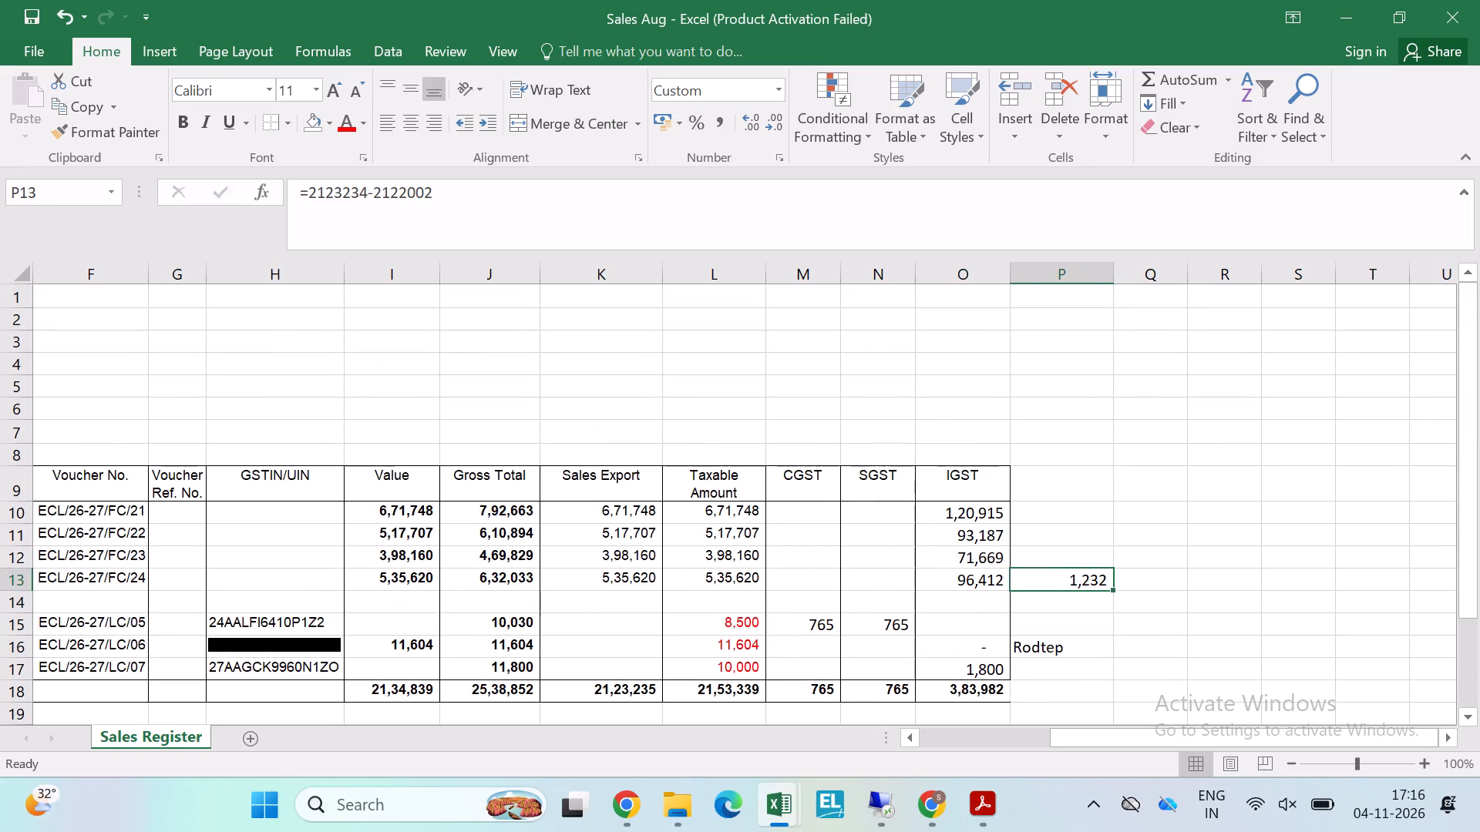
pyautogui.press('Left')
pyautogui.scroll(-4, 734, 436)
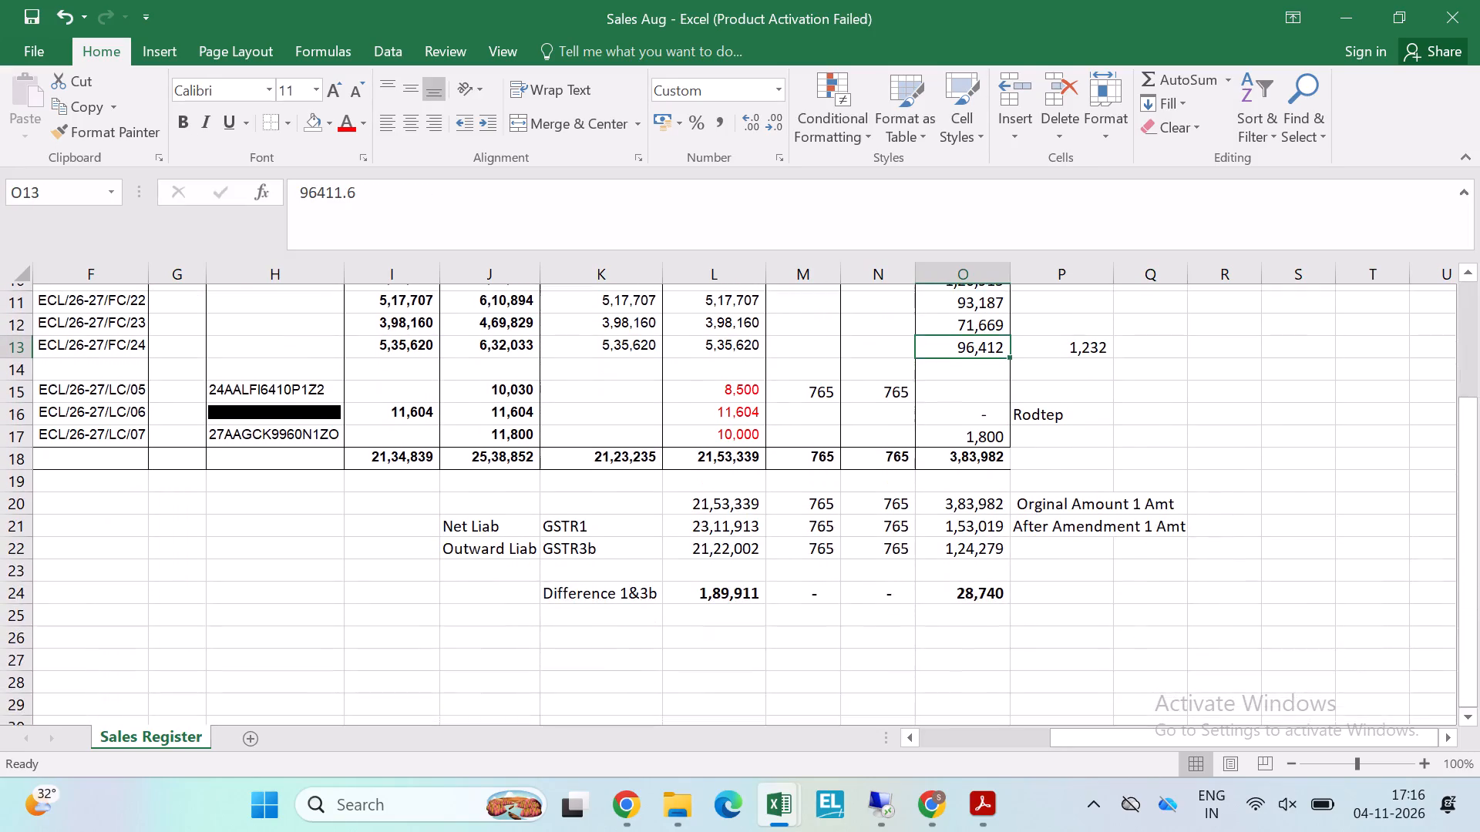
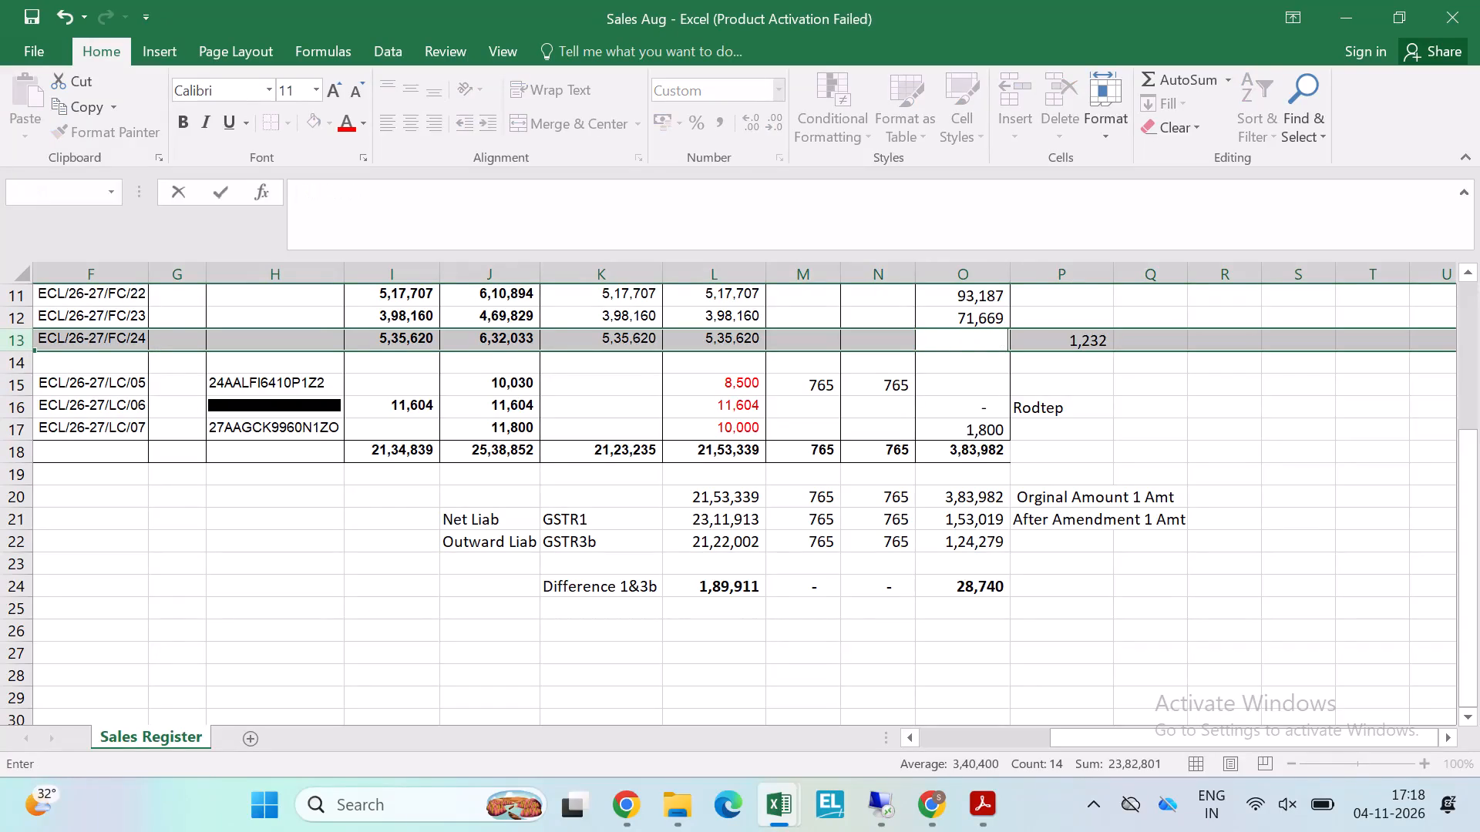
# Discard the unintended blank entry in the IGST cell O13 and save the workbook.
pyautogui.press('Escape')
pyautogui.press('Left')
pyautogui.hotkey('ctrl', 's')
pyautogui.hotkey('ctrl', 's')
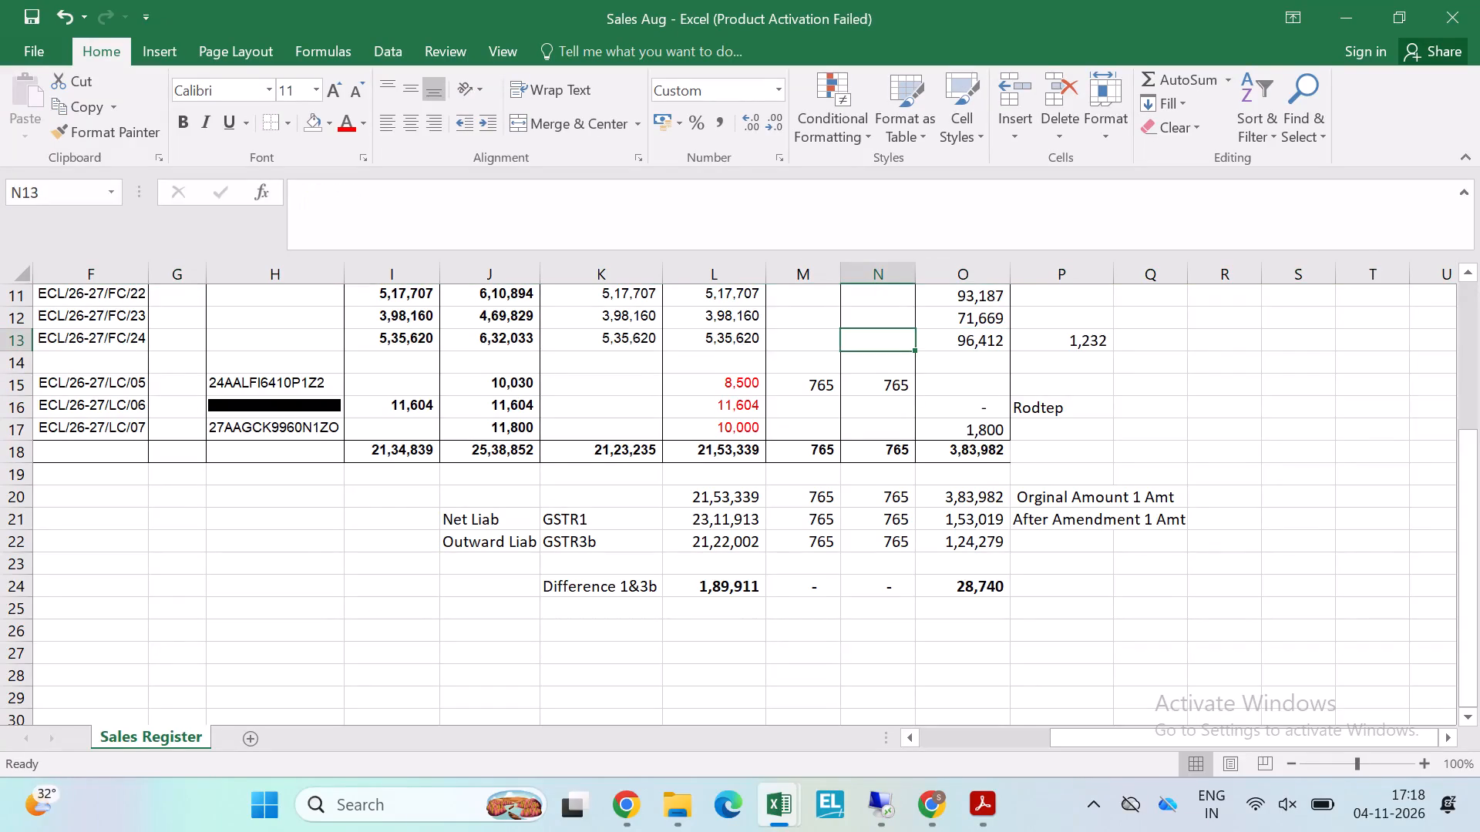
# Examine the tax amounts in the GSTR3b Outward Liab row, from column M through column O.
pyautogui.press('Down')
pyautogui.press('Down')
pyautogui.press('Down')
pyautogui.press('Down')
pyautogui.press('Down')
pyautogui.press('Down')
pyautogui.press('Down')
pyautogui.press('Down')
pyautogui.press('Down')
pyautogui.press('Right')
pyautogui.press('Right')
pyautogui.press('Right')
pyautogui.press('Left')
pyautogui.press('Left')
pyautogui.press('Left')
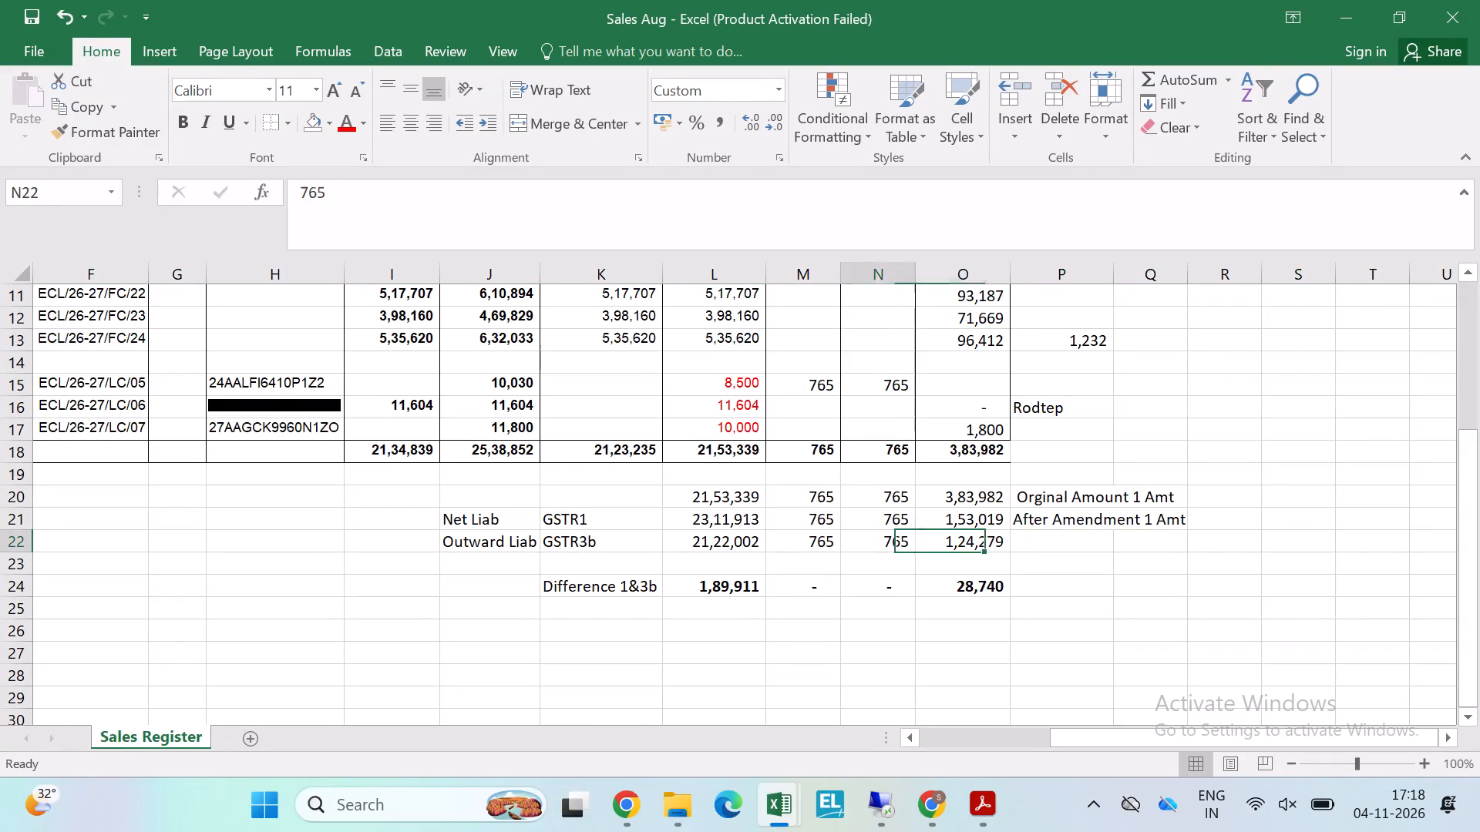
pyautogui.press('Left')
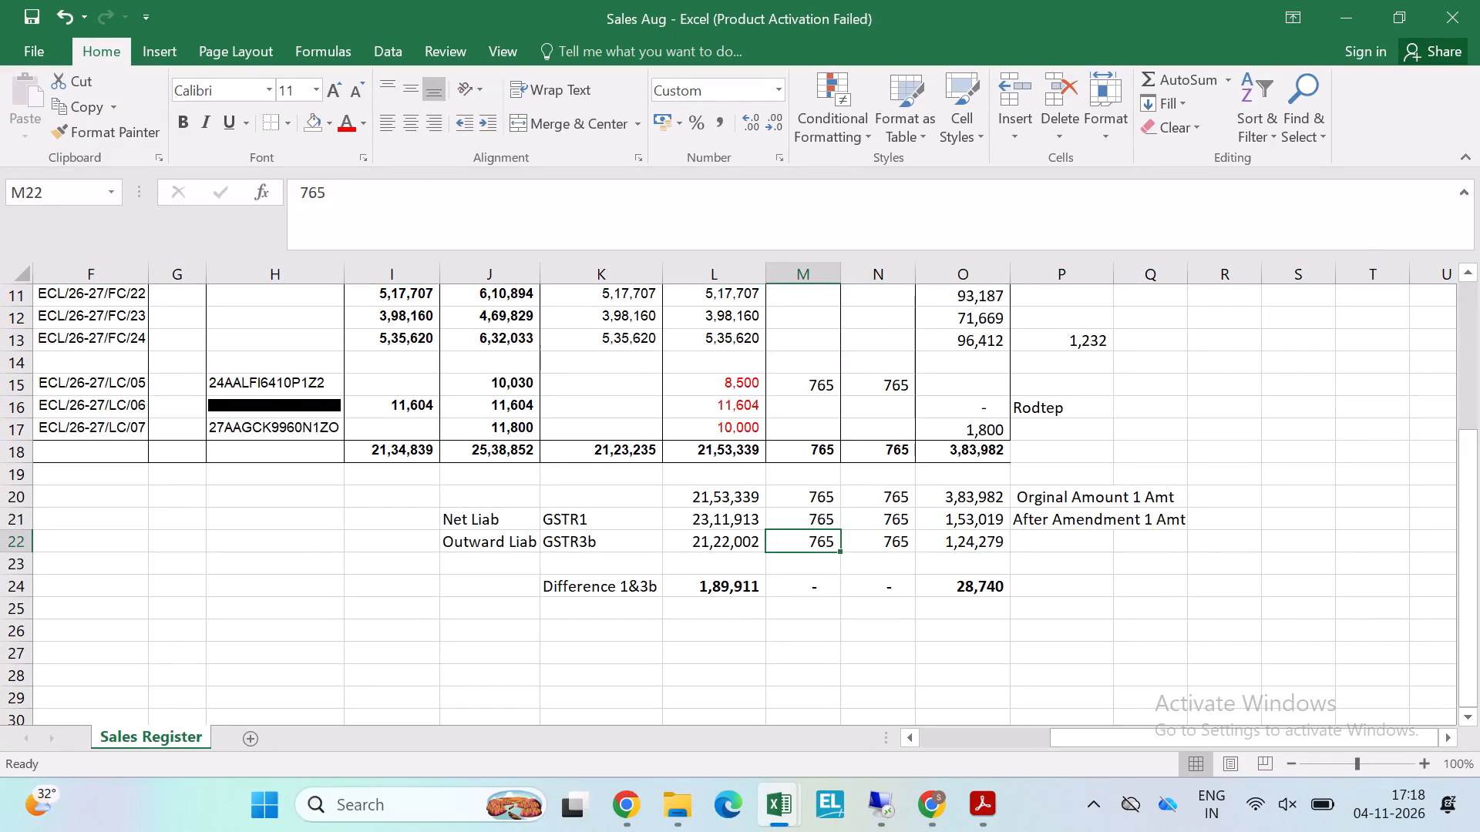
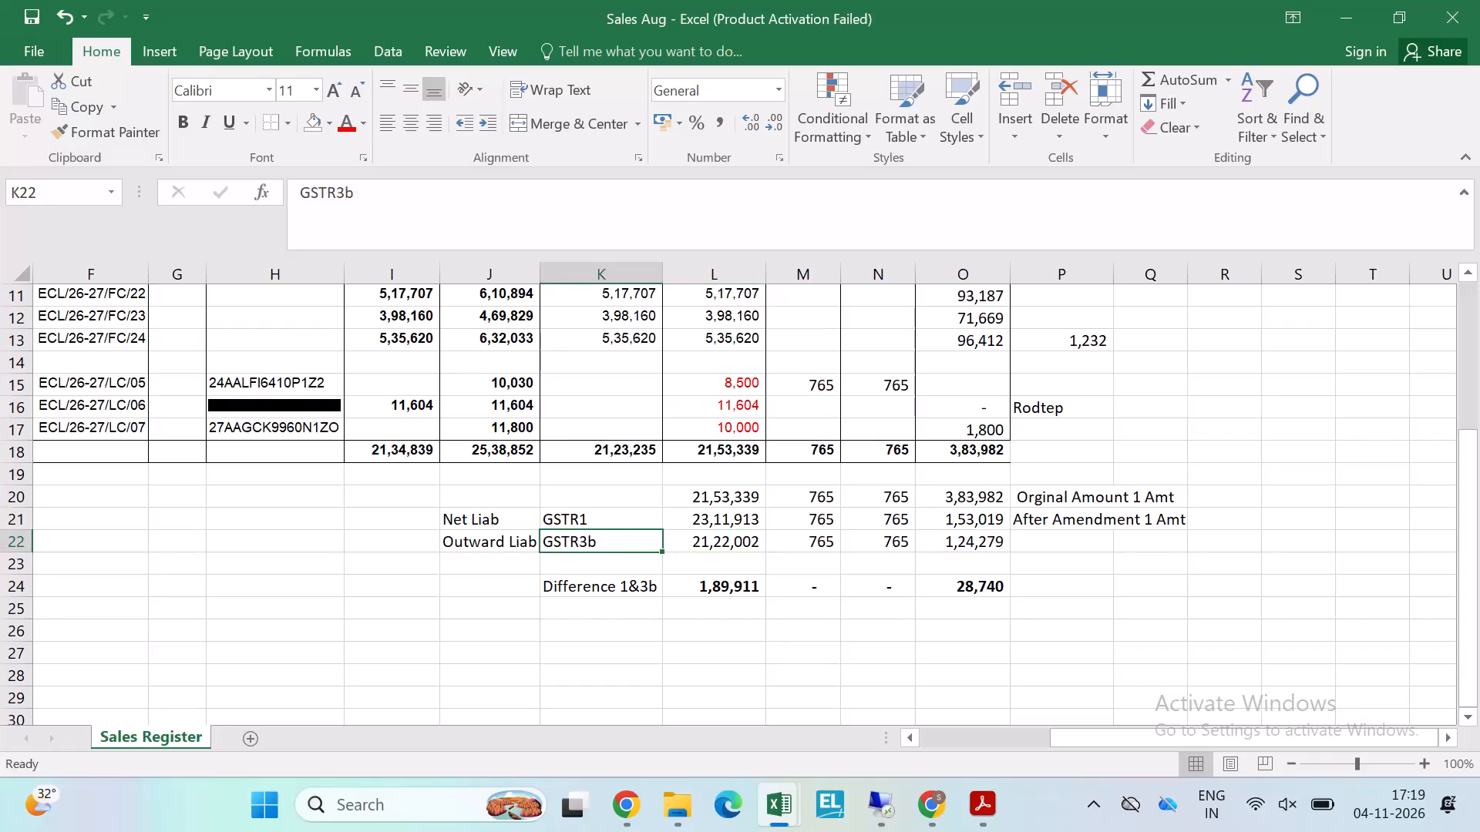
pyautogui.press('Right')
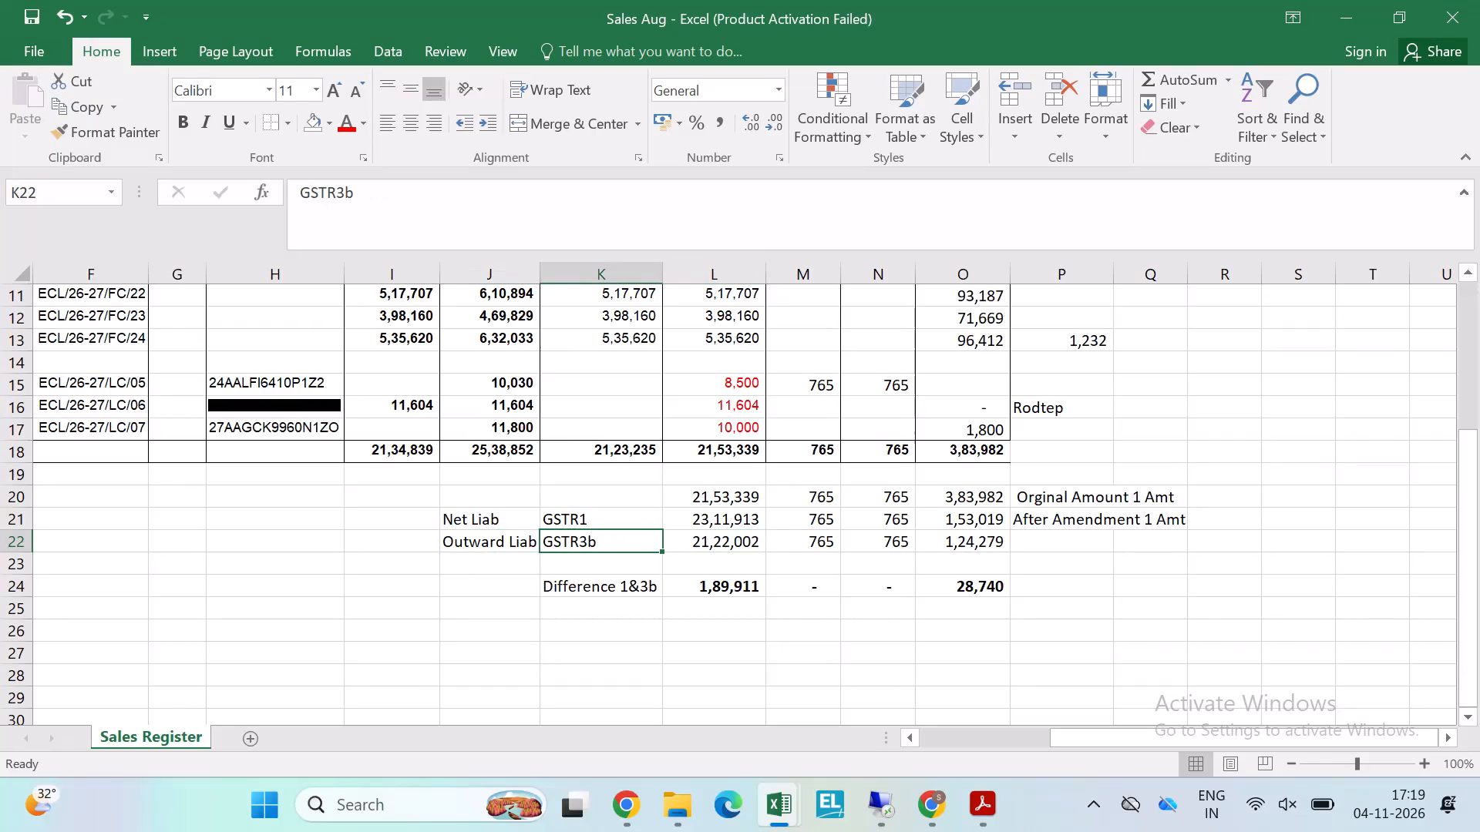
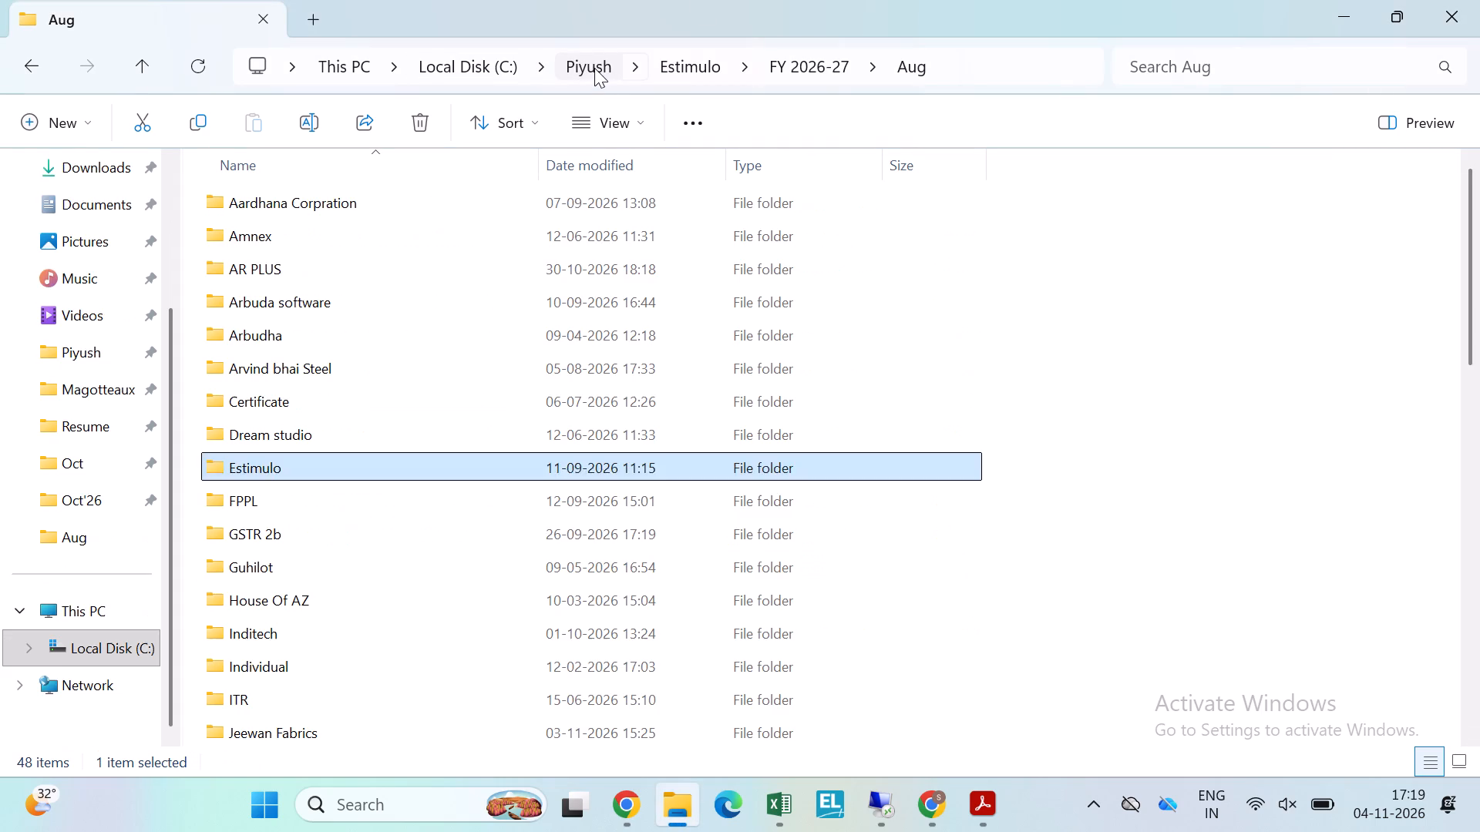
pyautogui.press('Down')
pyautogui.press('Up')
pyautogui.press('Up')
pyautogui.press('Up')
pyautogui.press('Up')
pyautogui.press('Return')
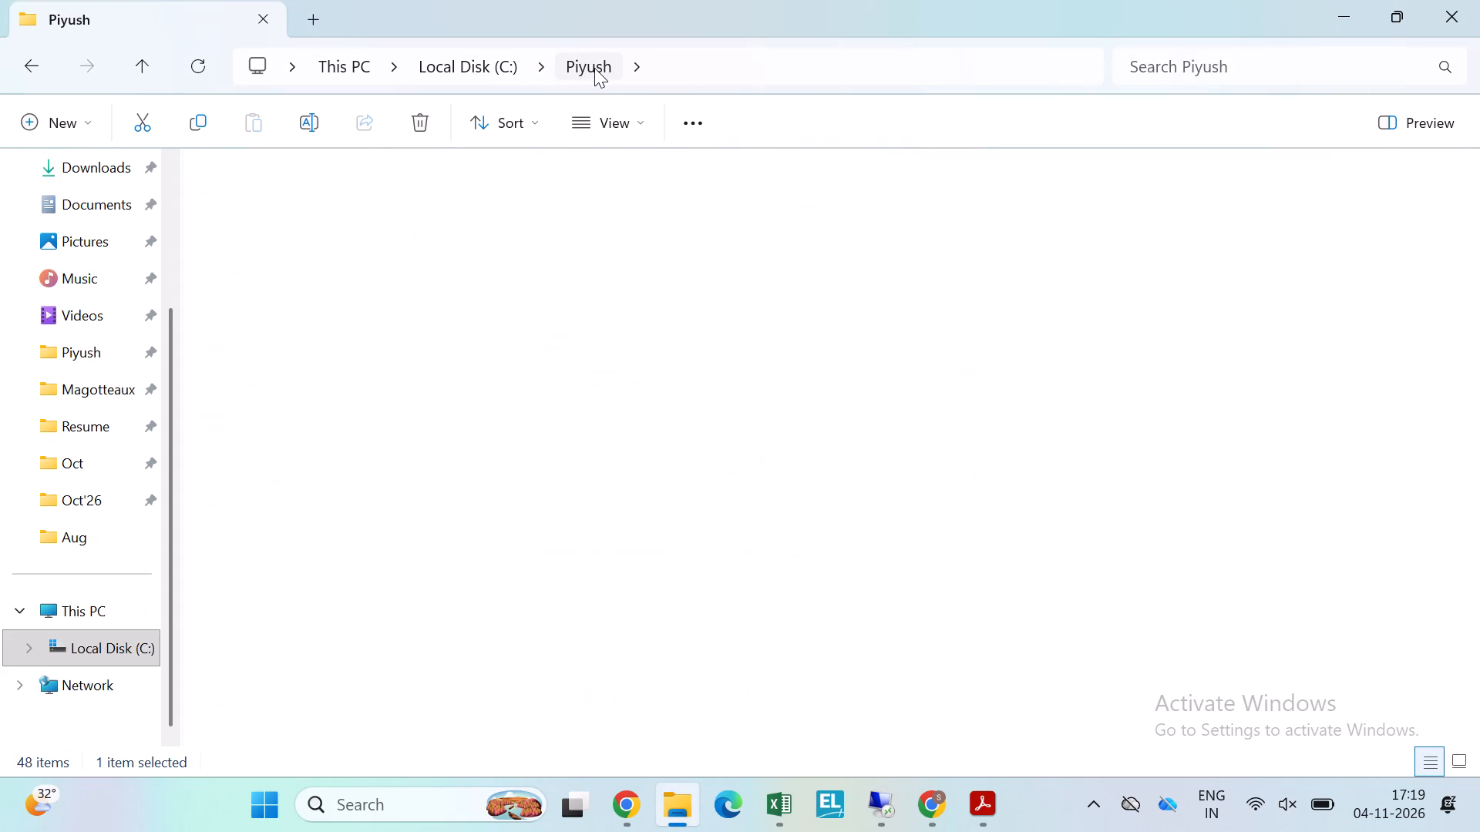
# Open the Oct'26 folder inside the client's GST folder.
pyautogui.press('Down')
pyautogui.press('Down')
pyautogui.press('Up')
pyautogui.press('Down')
pyautogui.press('Down')
pyautogui.press('Up')
pyautogui.press('Return')
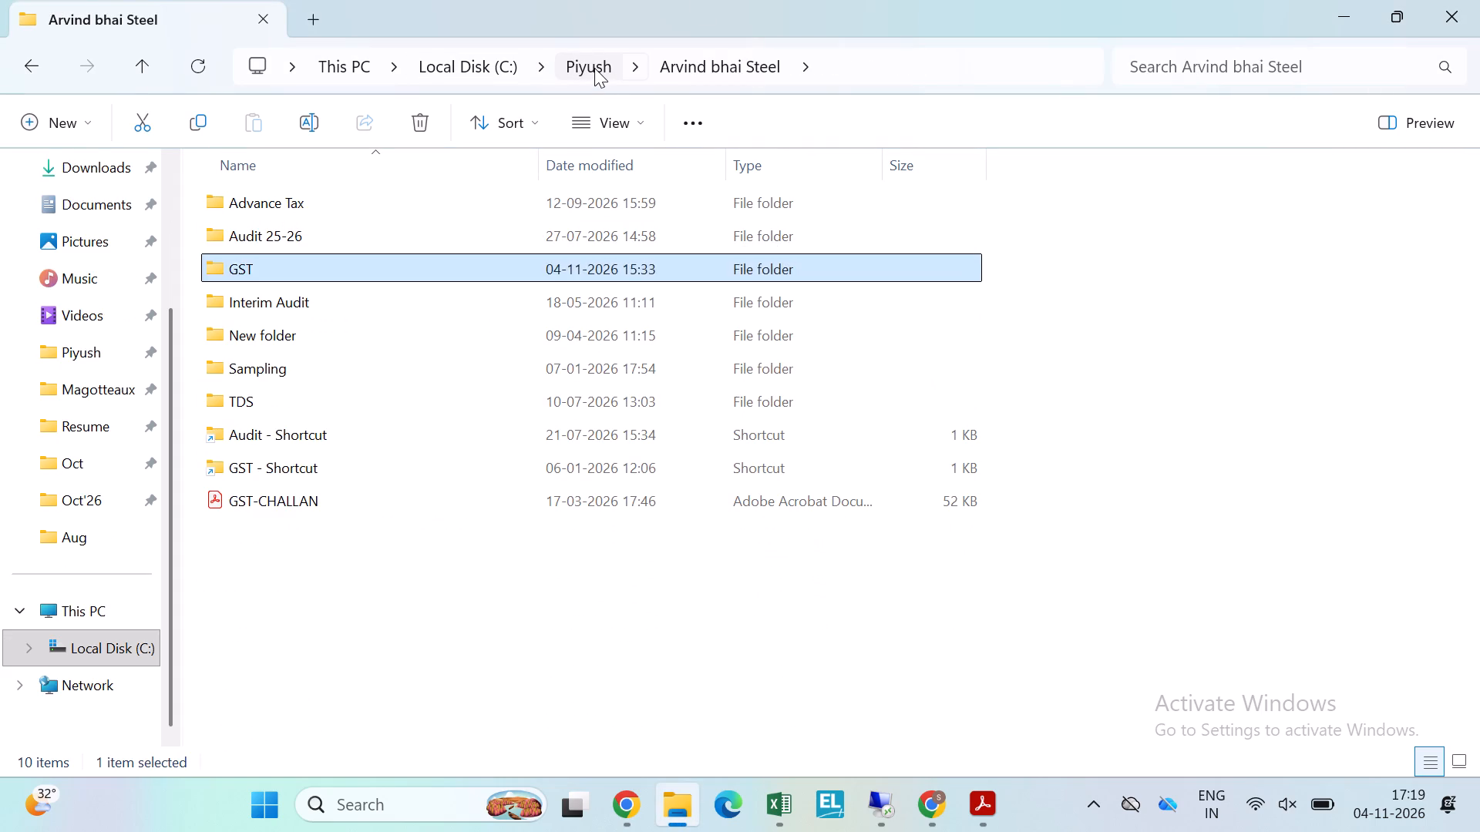
pyautogui.press('Down')
pyautogui.press('Down')
pyautogui.press('Down')
pyautogui.press('Down')
pyautogui.press('Down')
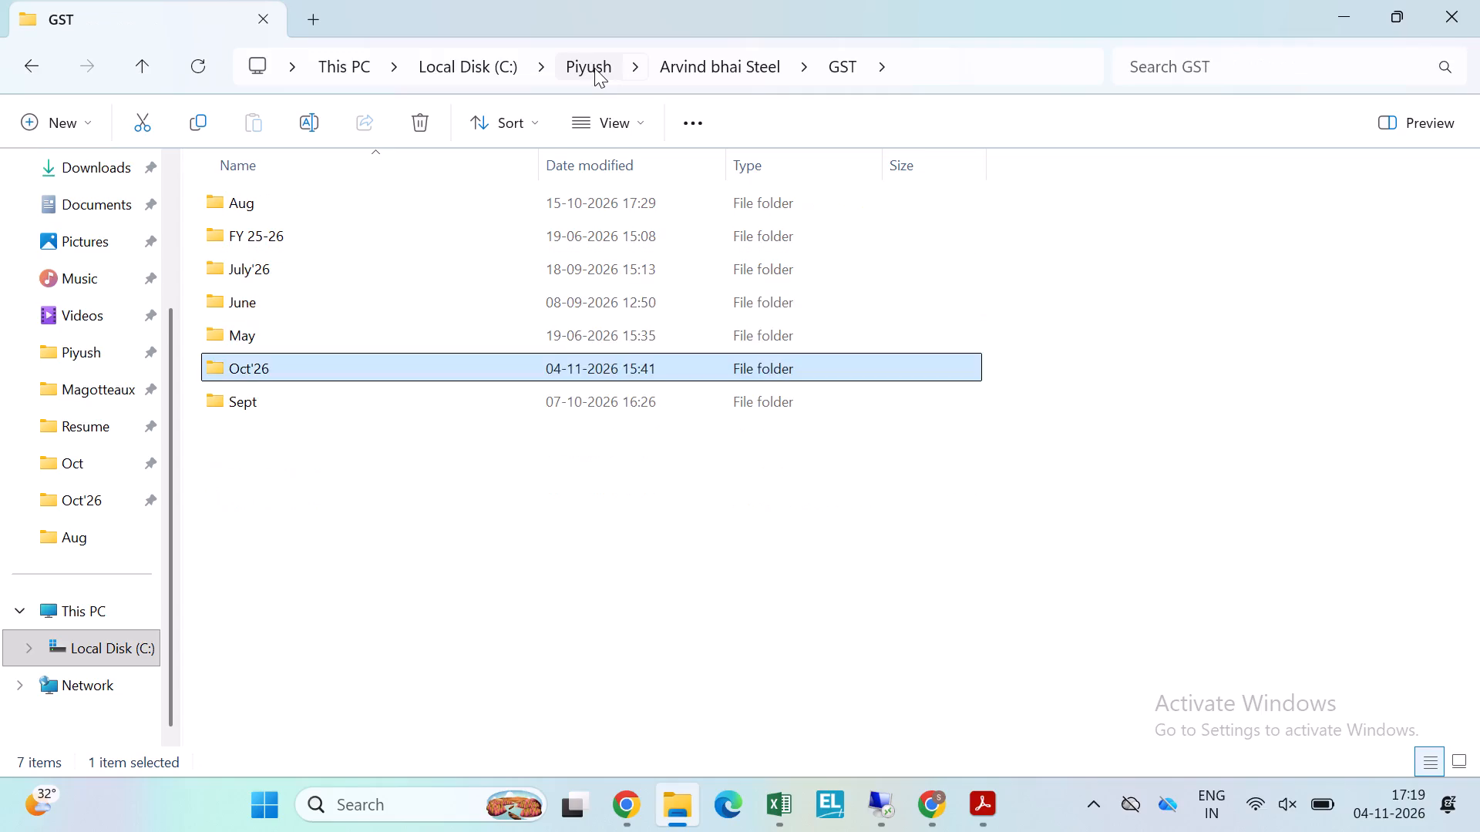
pyautogui.press('Return')
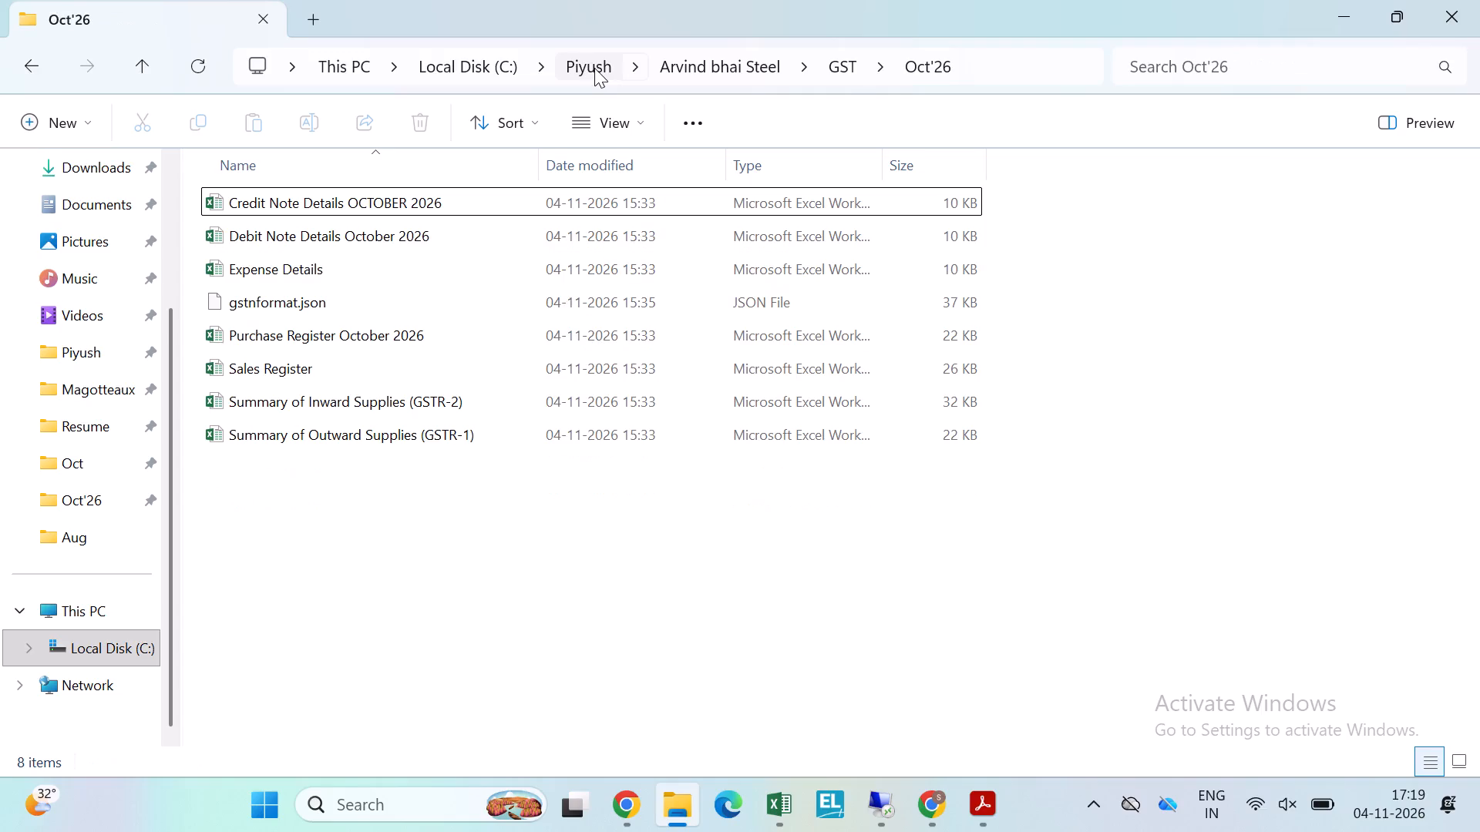
# Use the Oct'26 folder path as the Chrome save location for the Summary of Outward Supplies (GSTR-1) attachment, and return to the folder.
pyautogui.hotkey('alt', 'd')
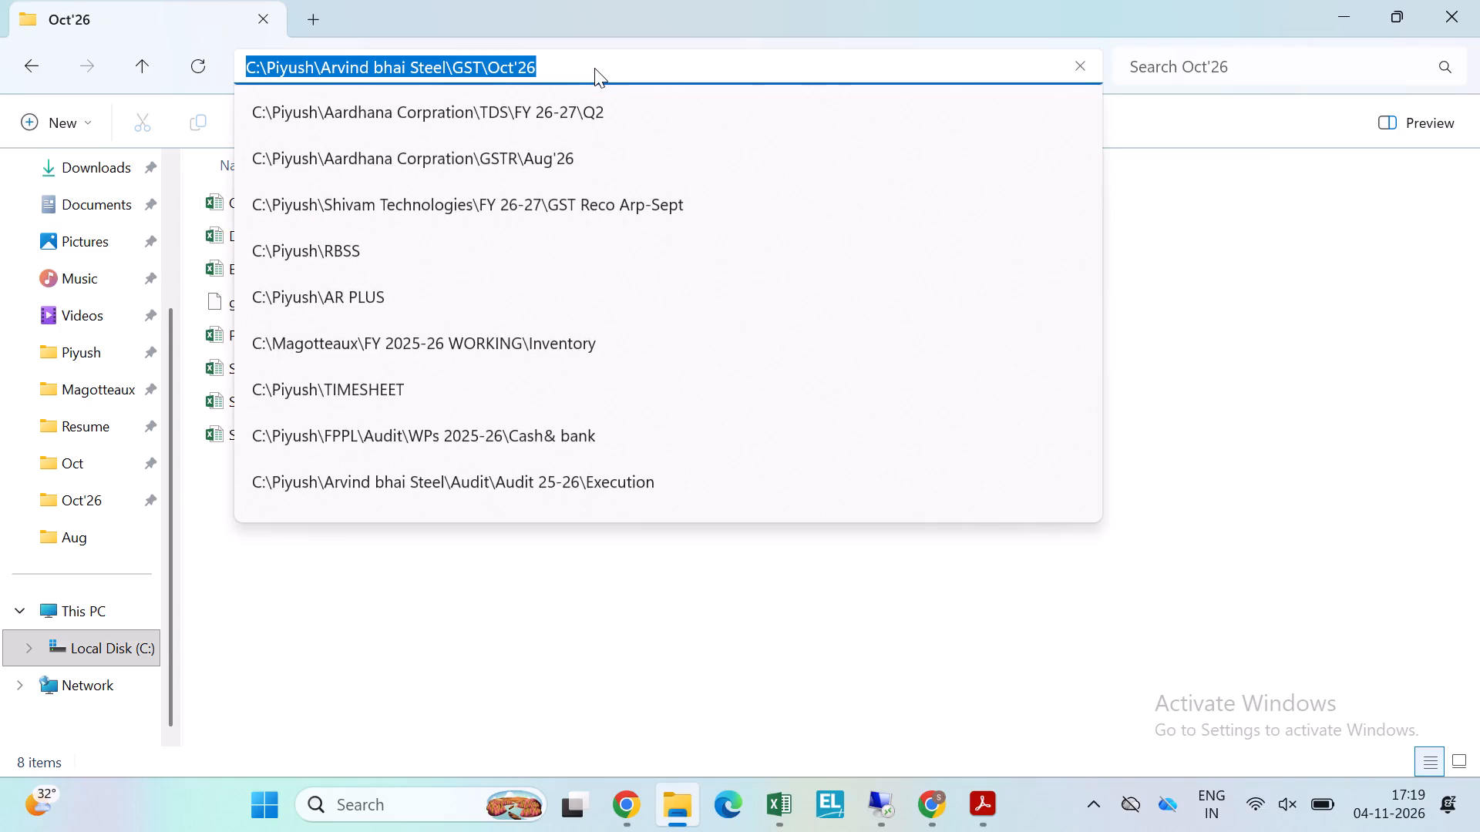
pyautogui.hotkey('alt', 'Tab')
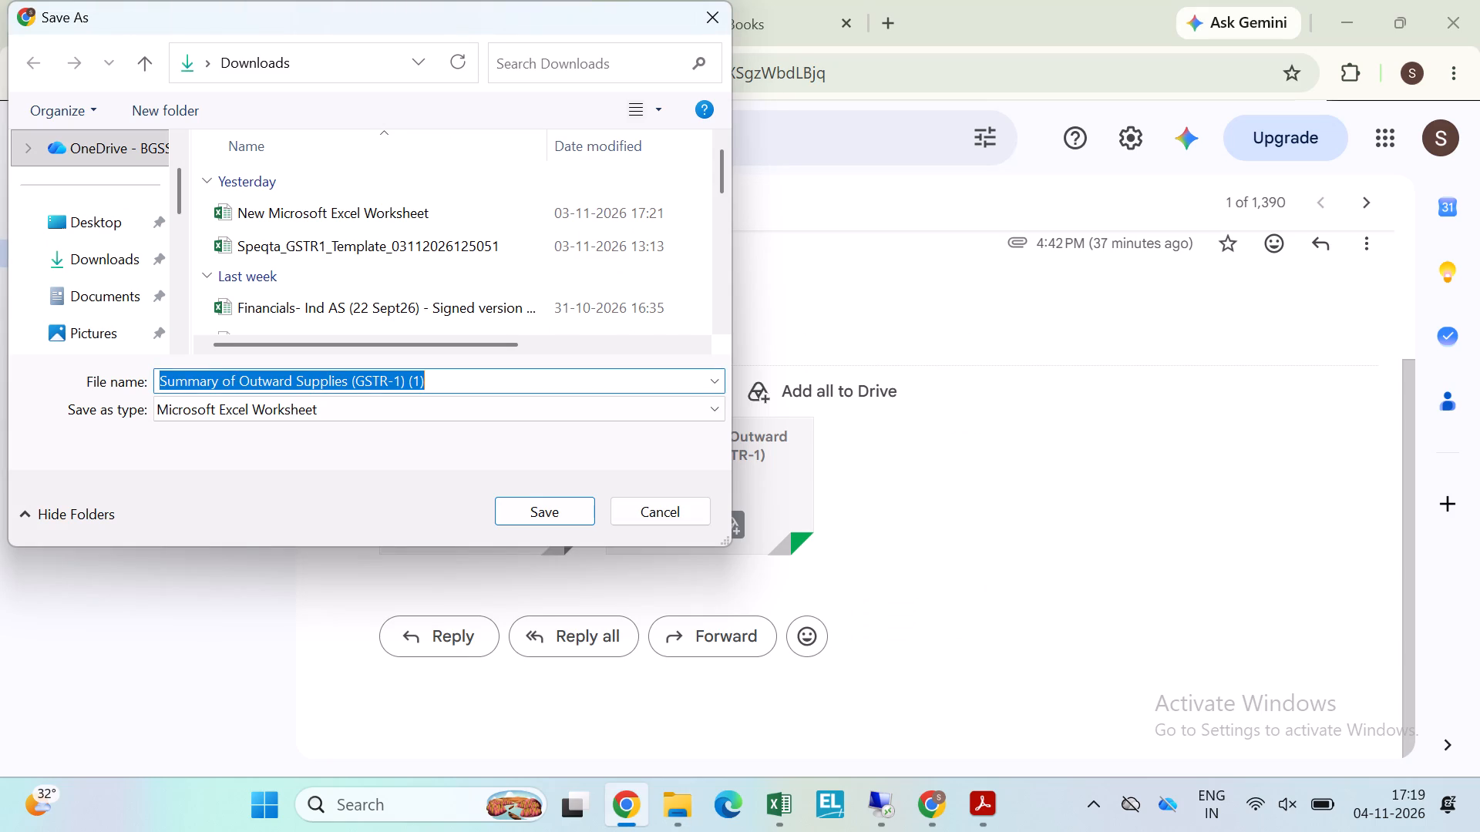
pyautogui.hotkey('ctrl', 'v')
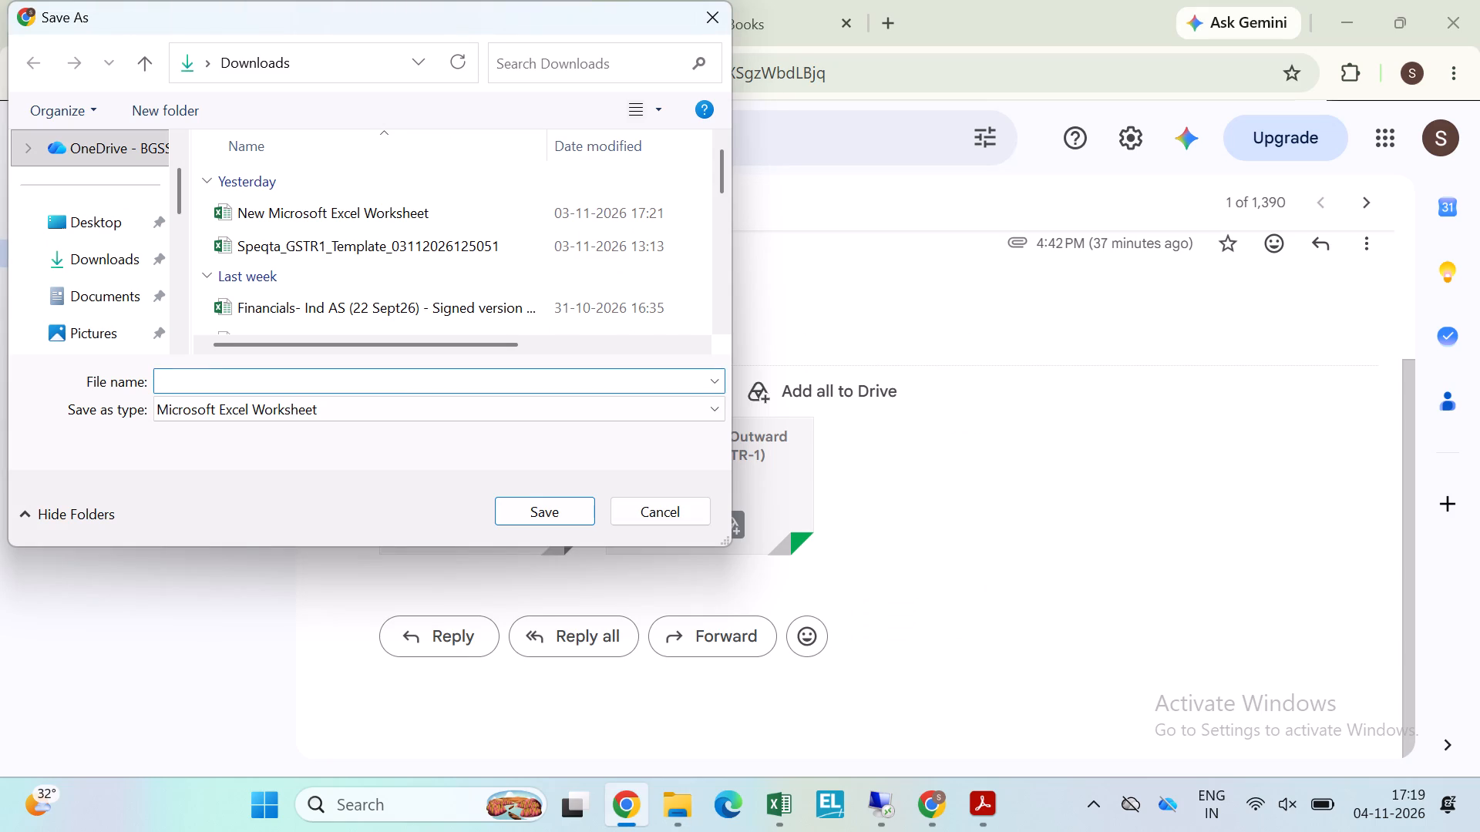
pyautogui.hotkey('ctrl', 'v')
pyautogui.press('Return')
pyautogui.hotkey('alt', 'Tab')
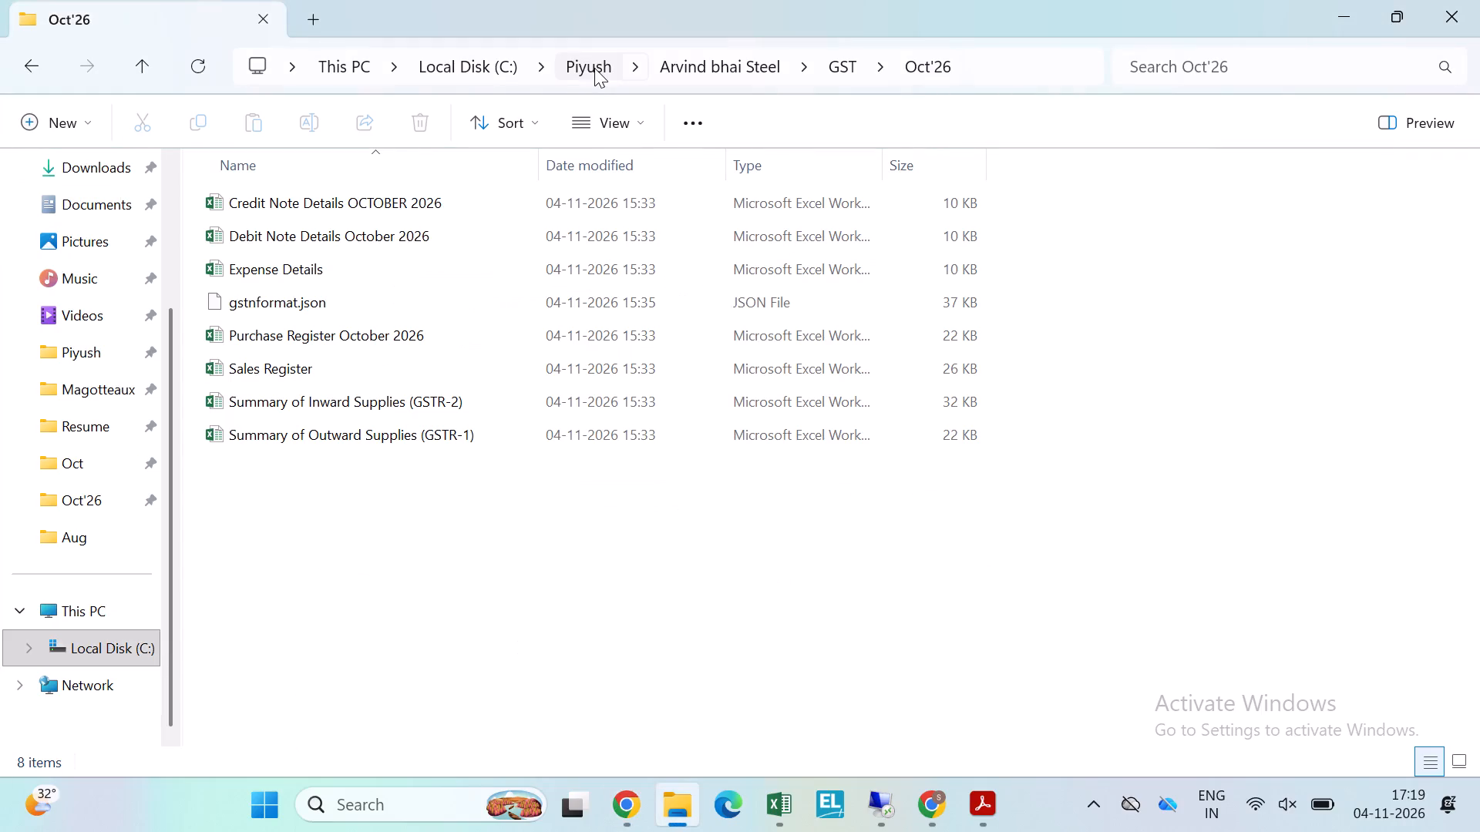
# Switch to the Sales Aug workbook and examine the taxable amount in the GSTR1 Net Liab row.
pyautogui.hotkey('alt', 'Tab')
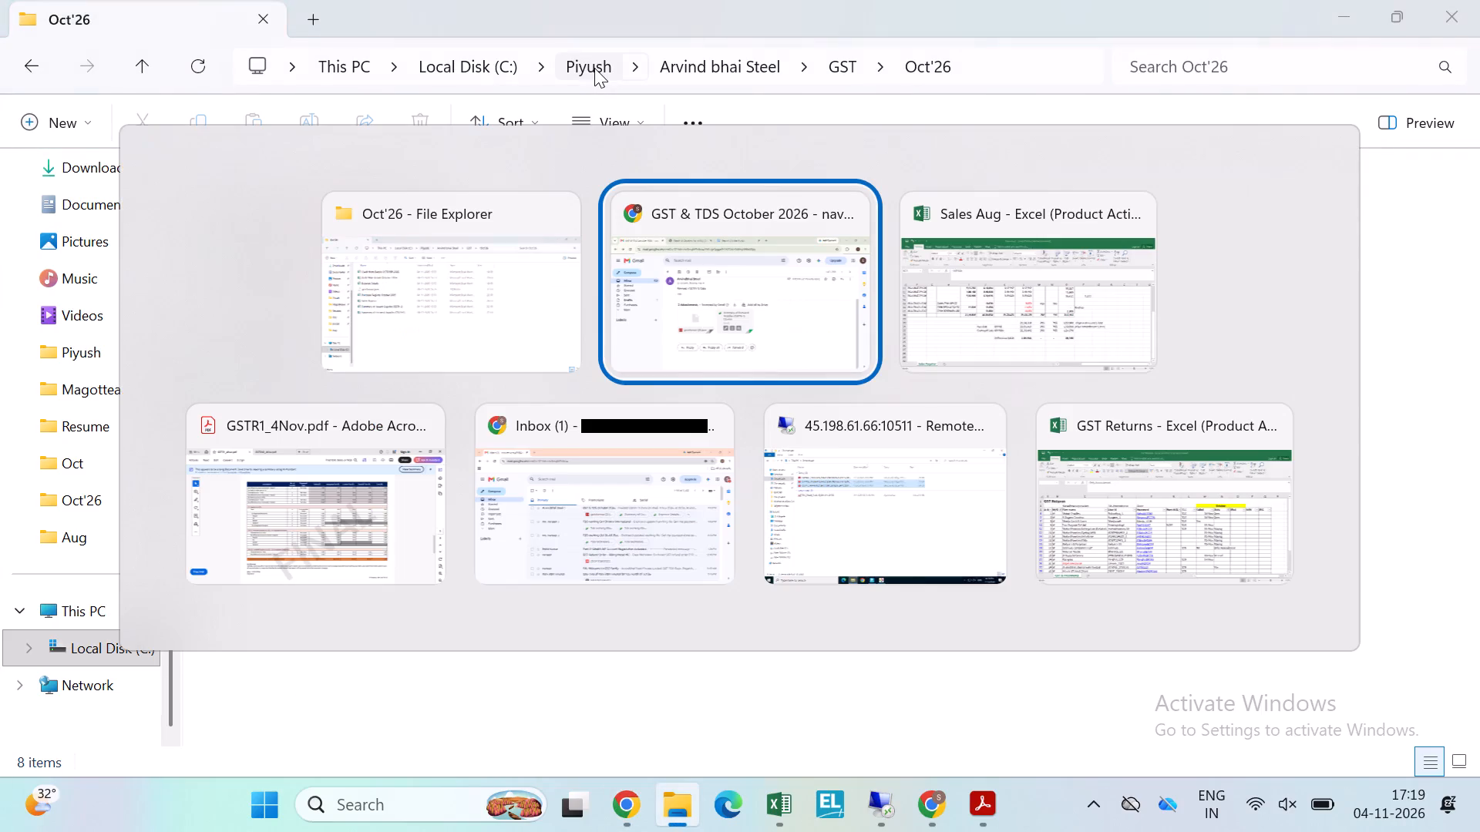
pyautogui.hotkey('alt', 'Right')
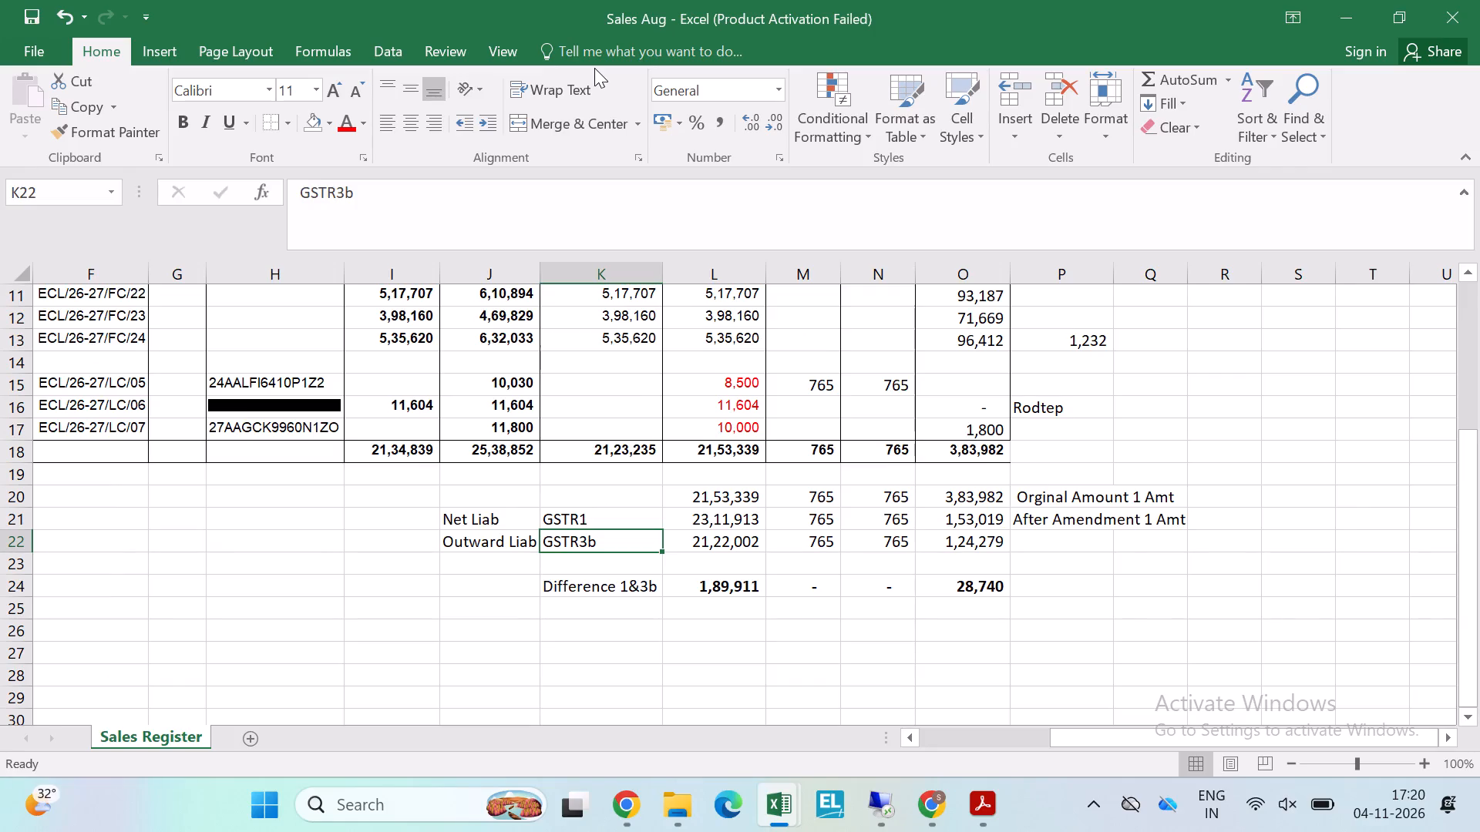
pyautogui.press('Up')
pyautogui.press('Right')
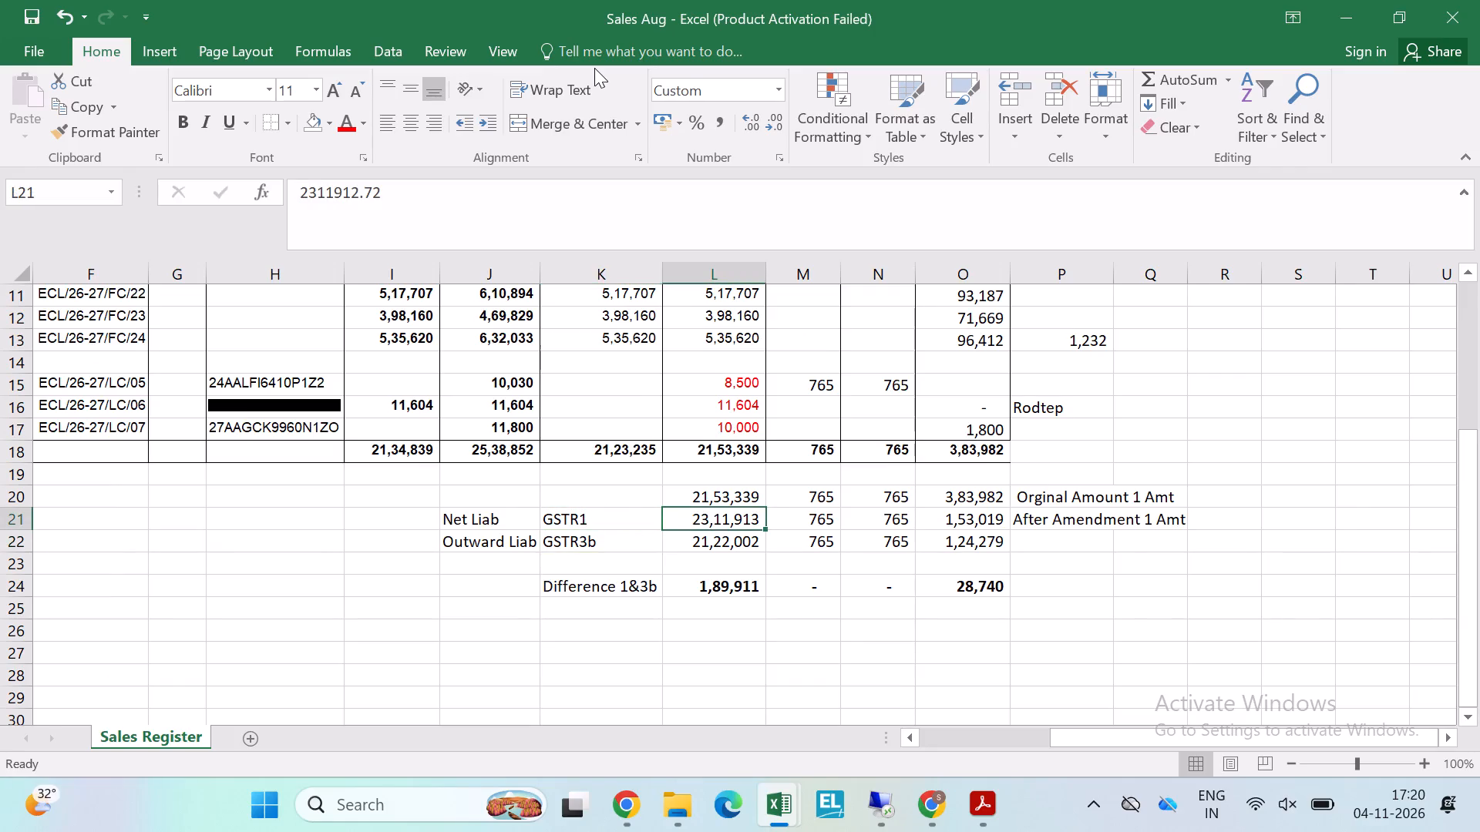
# Compare the Taxable Amount figures in column L, from the Difference 1&3b row up to the Grand Total row.
pyautogui.press('Left')
pyautogui.press('Down')
pyautogui.press('Right')
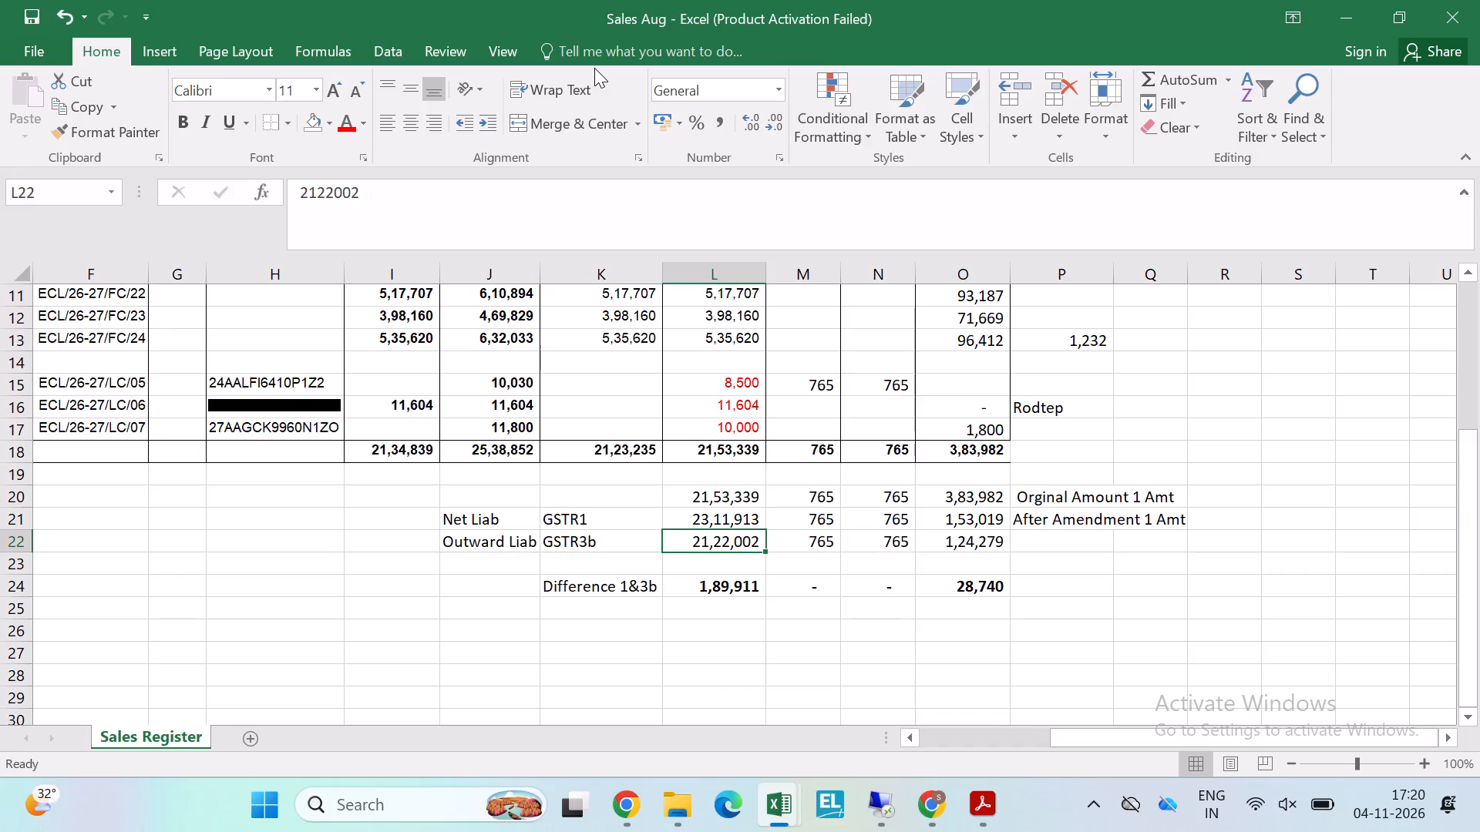
pyautogui.press('Down')
pyautogui.press('Down')
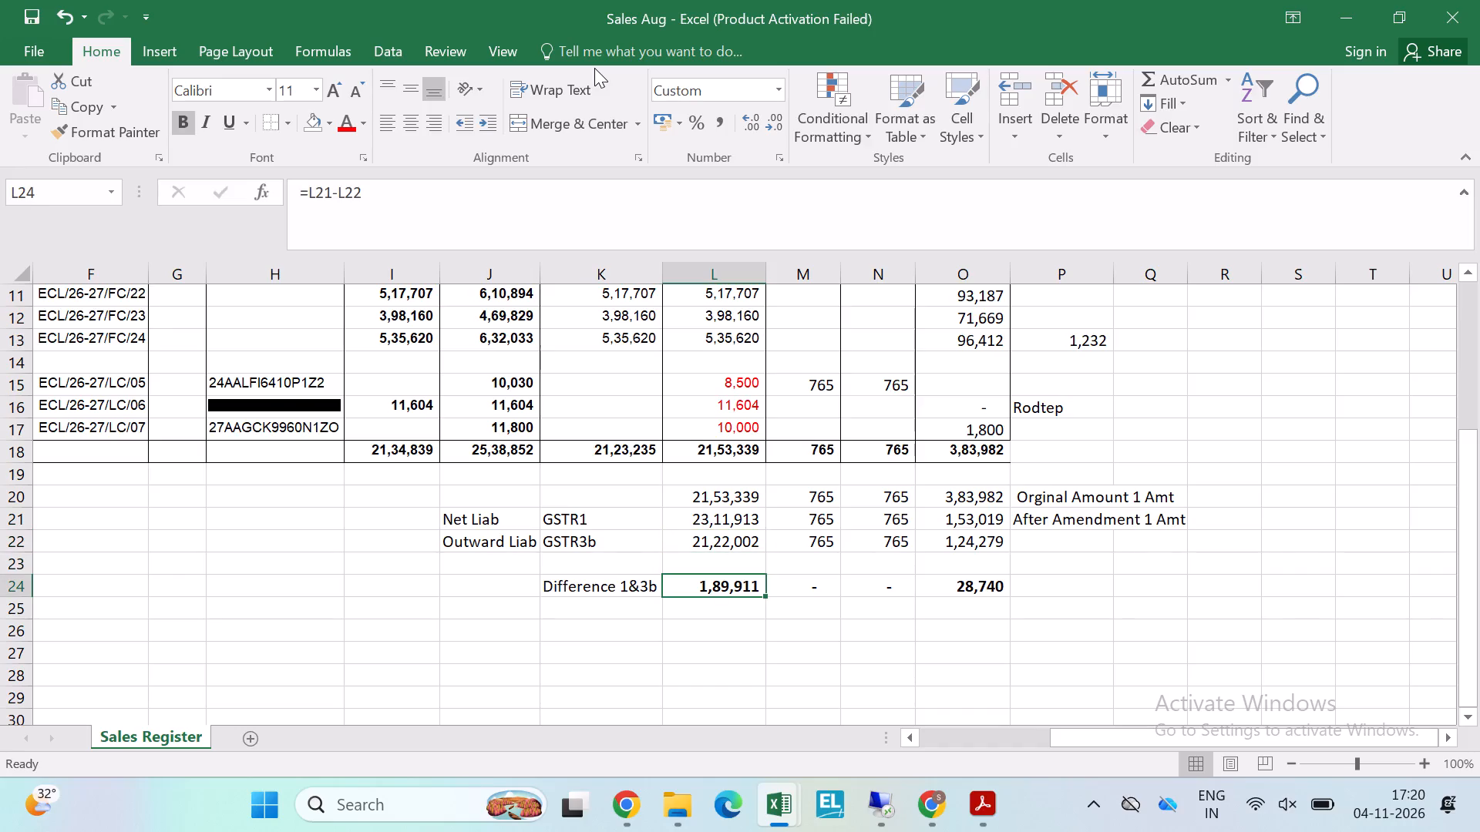
pyautogui.press('Up')
pyautogui.press('Up')
pyautogui.press('Up')
pyautogui.press('Up')
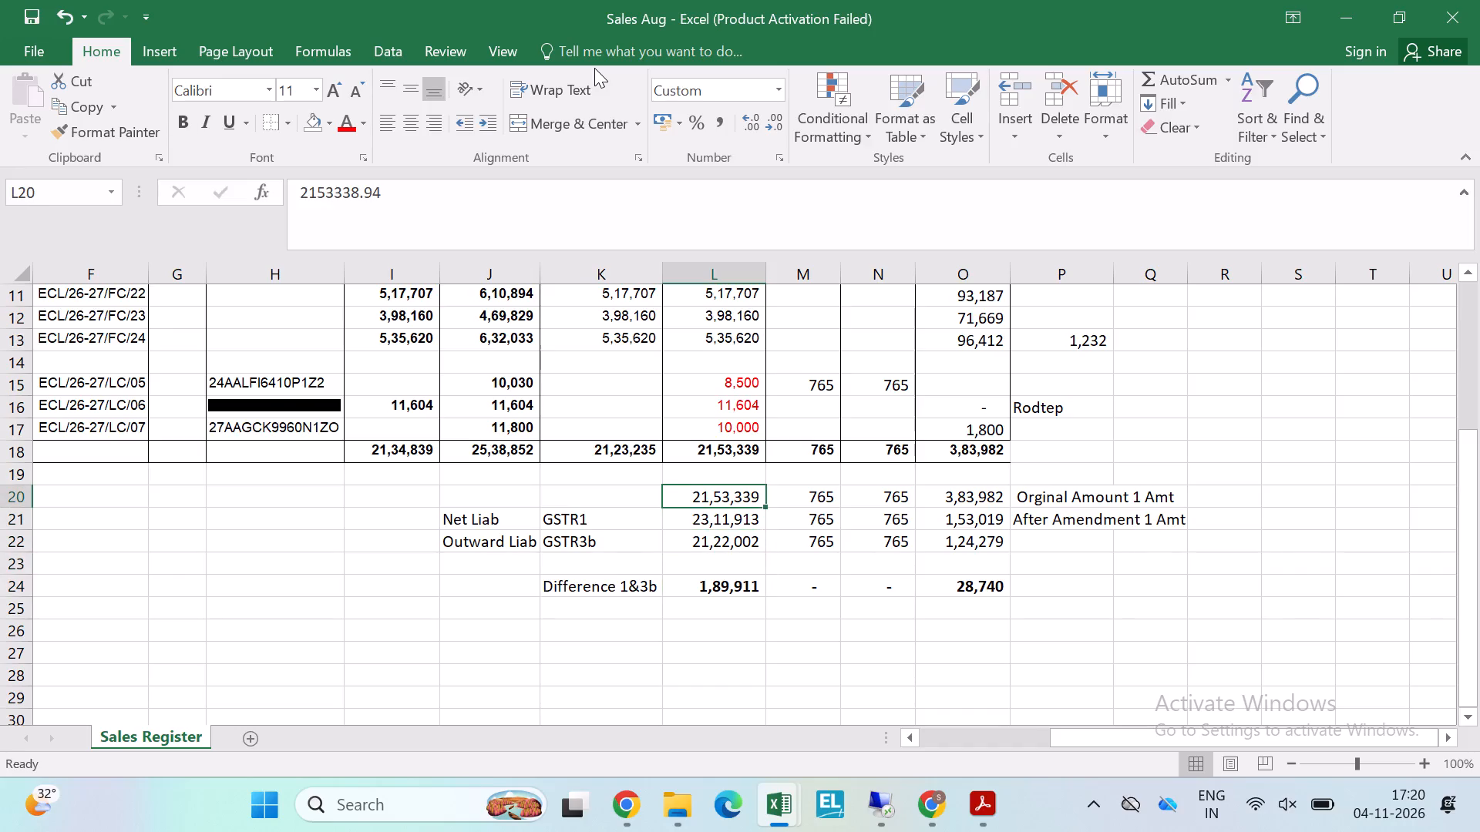
pyautogui.press('Up')
pyautogui.press('Up')
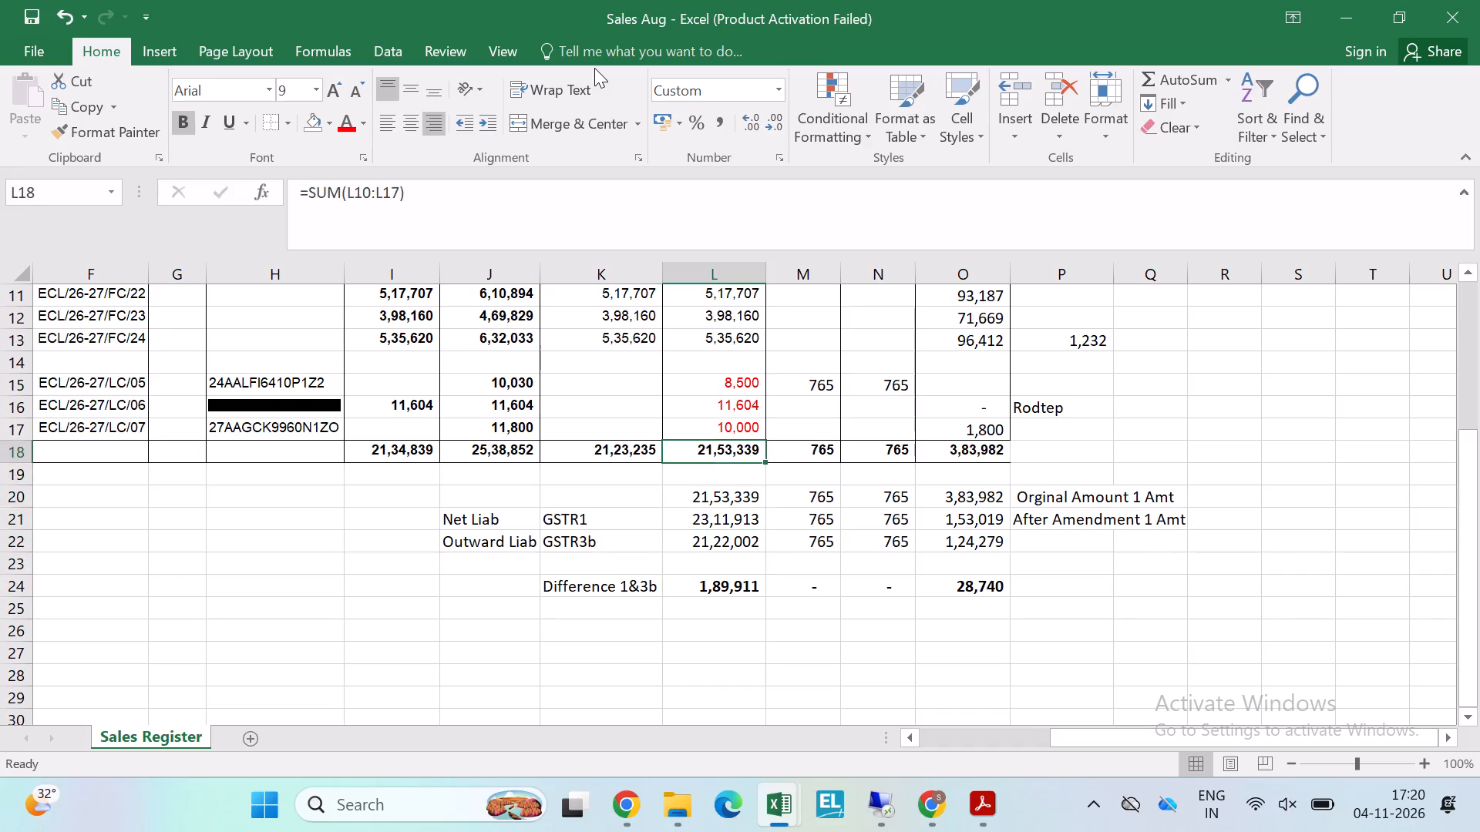
# Review the August sales register across its columns, from the company header and voucher details to the Sales Export grand total.
pyautogui.press('Left')
pyautogui.press('Left')
pyautogui.press('pageup')
pyautogui.press('Left')
pyautogui.press('Left')
pyautogui.press('Left')
pyautogui.press('Left')
pyautogui.press('Left')
pyautogui.press('Left')
pyautogui.press('Left')
pyautogui.press('Left')
pyautogui.press('Left')
pyautogui.press('Left')
pyautogui.press('Left')
pyautogui.press('Left')
pyautogui.press('Left')
pyautogui.press('Left')
pyautogui.press('Left')
pyautogui.press('Left')
pyautogui.press('Left')
pyautogui.press('Left')
pyautogui.press('Left')
pyautogui.press('Left')
pyautogui.press('Left')
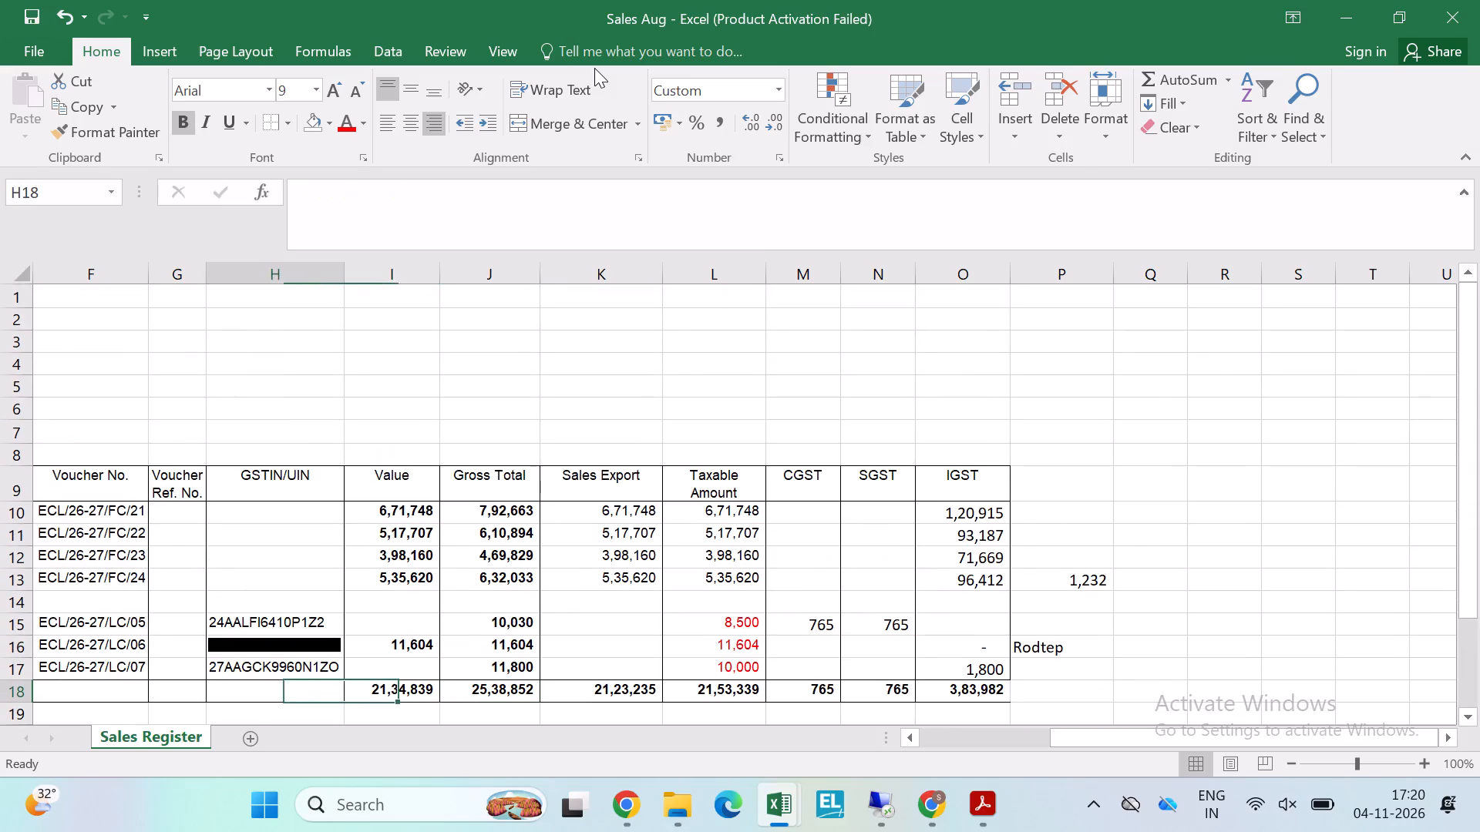
pyautogui.press('Right')
pyautogui.press('Right')
pyautogui.press('Right')
pyautogui.press('Right')
pyautogui.press('Right')
pyautogui.press('Right')
pyautogui.press('Right')
pyautogui.press('Right')
pyautogui.press('Right')
pyautogui.press('Right')
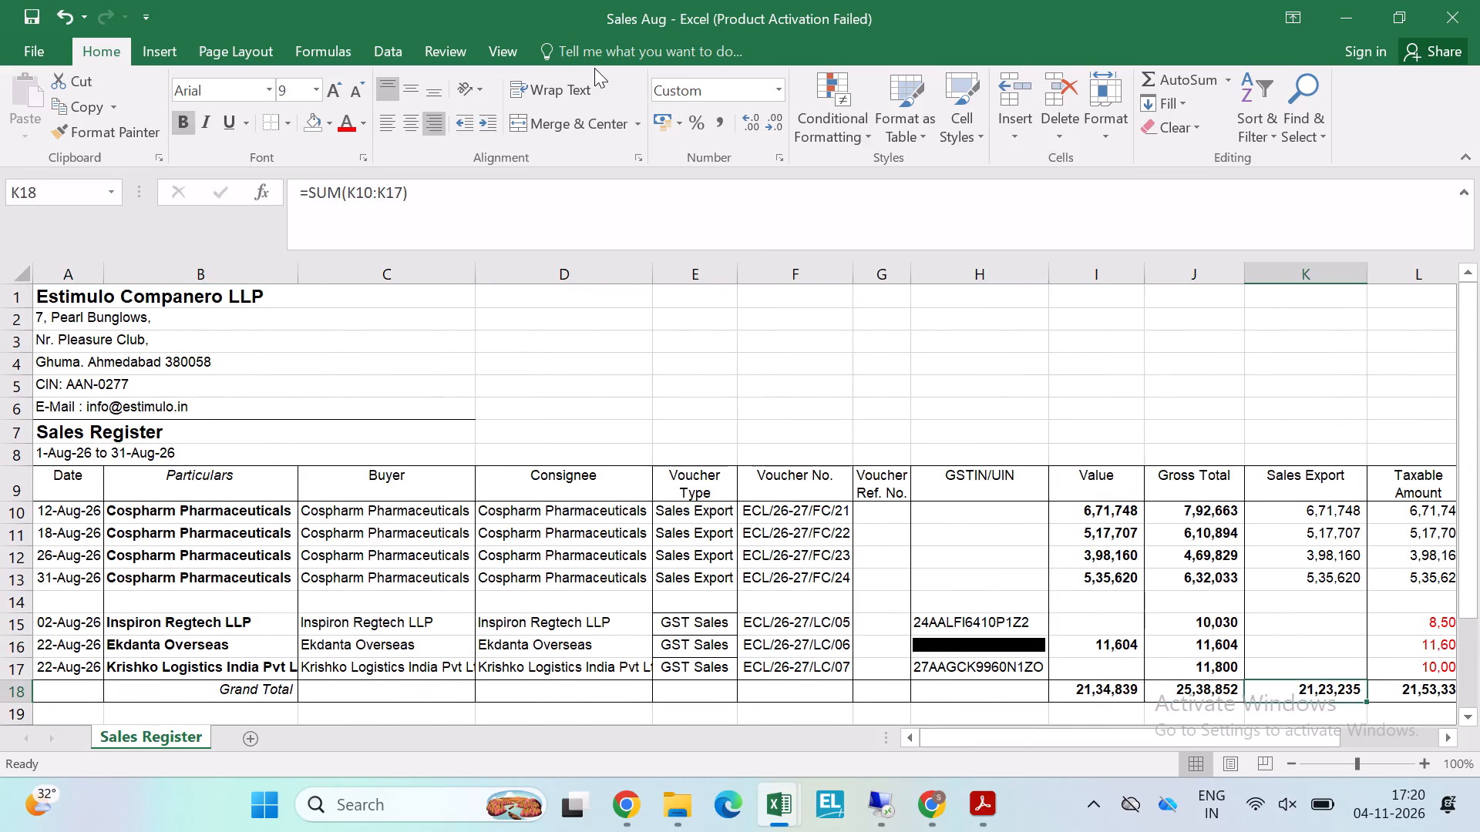
# Examine the taxable difference in L24 and the GSTR1 and GSTR3b taxable amounts above it.
pyautogui.press('Down')
pyautogui.press('Down')
pyautogui.press('Down')
pyautogui.press('Down')
pyautogui.press('Down')
pyautogui.press('Down')
pyautogui.press('Down')
pyautogui.press('Down')
pyautogui.press('Up')
pyautogui.press('Up')
pyautogui.press('Right')
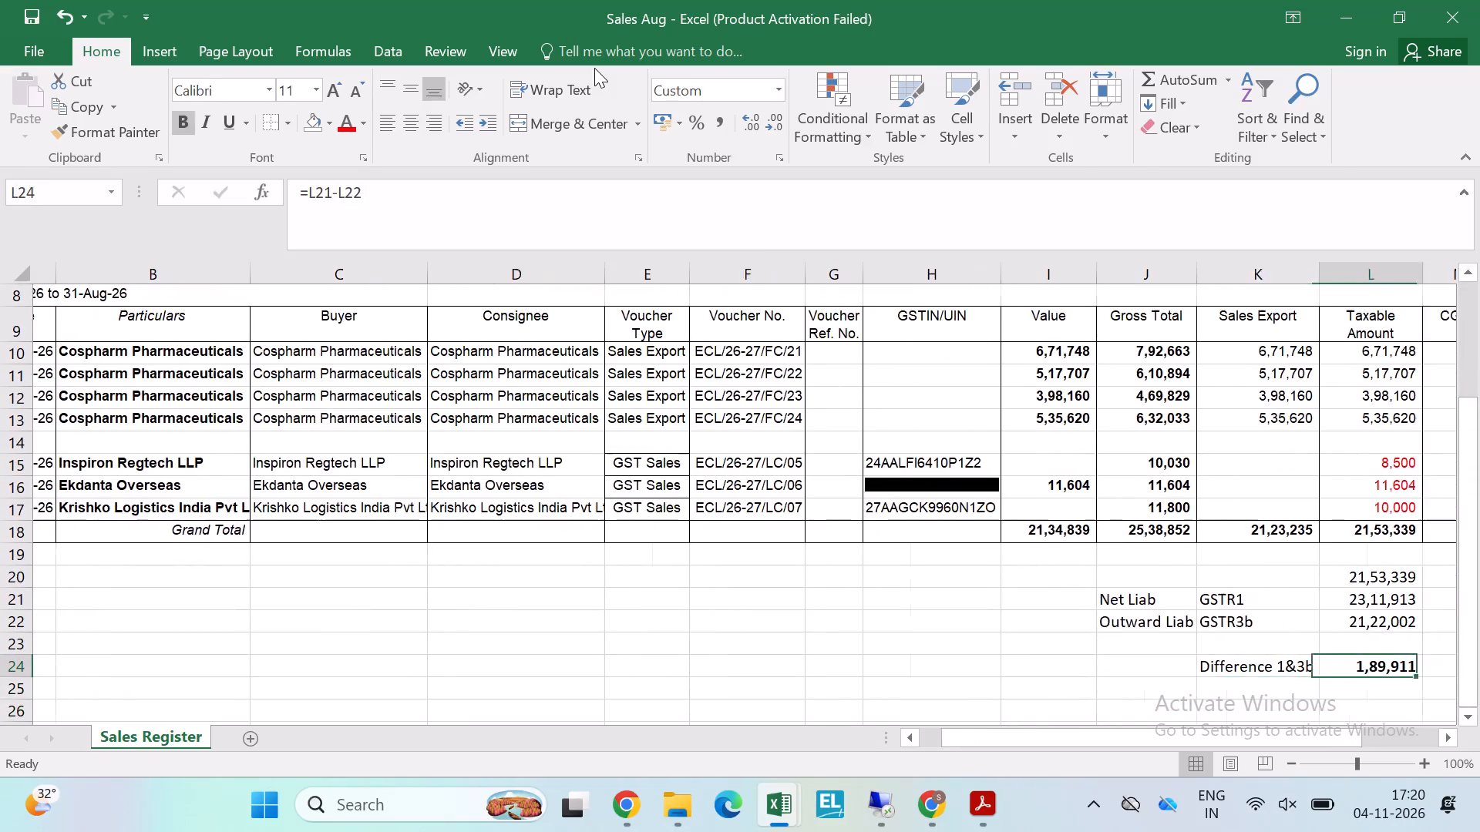
pyautogui.press('Right')
pyautogui.press('Left')
pyautogui.press('Up')
pyautogui.press('Up')
pyautogui.press('Up')
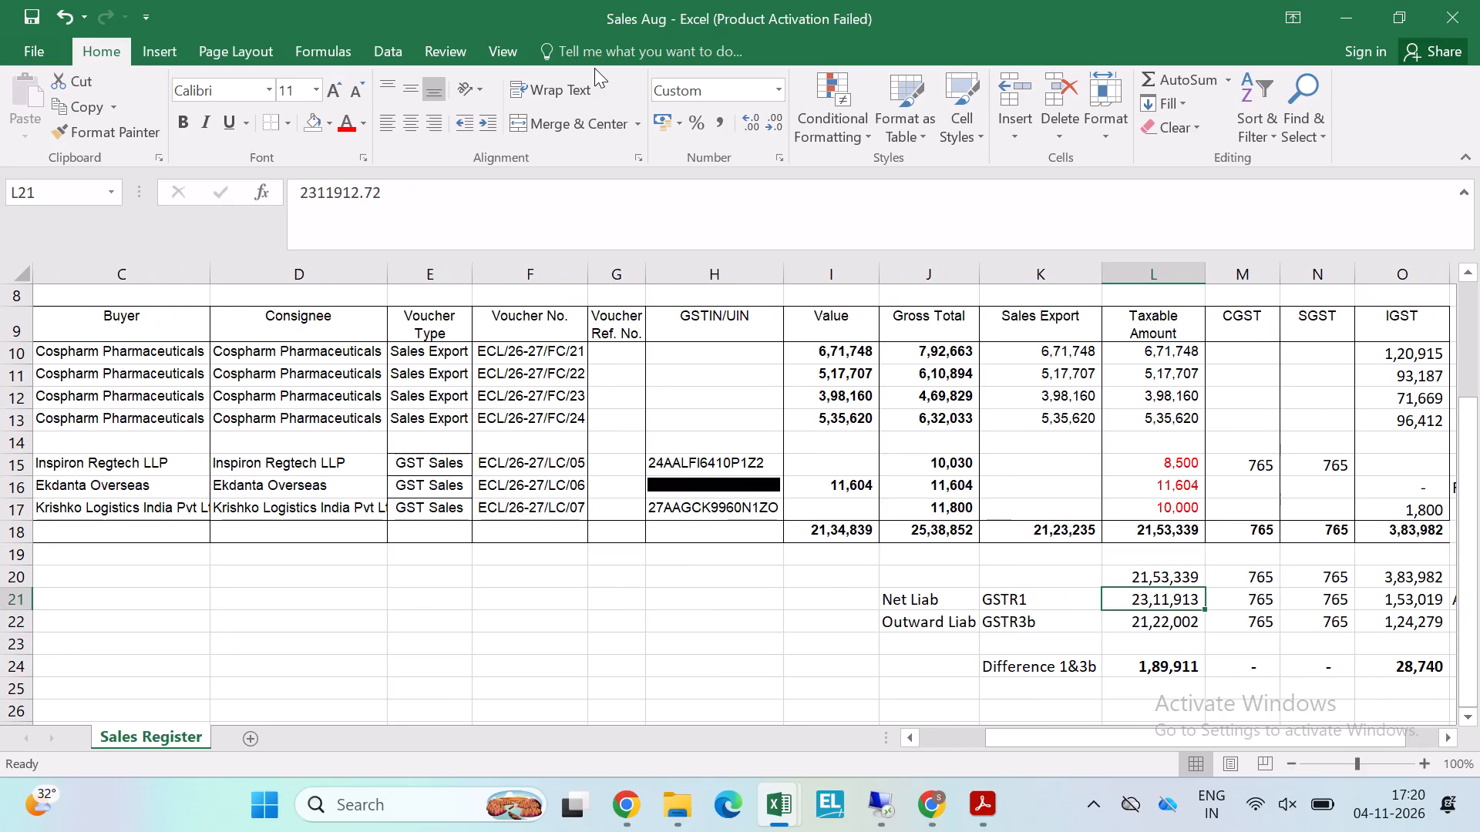
# Compare the Sales Export and Taxable Amount grand totals in row 18 with the GSTR1 and GSTR3b taxable amounts.
pyautogui.press('Left')
pyautogui.press('Up')
pyautogui.press('Up')
pyautogui.press('Up')
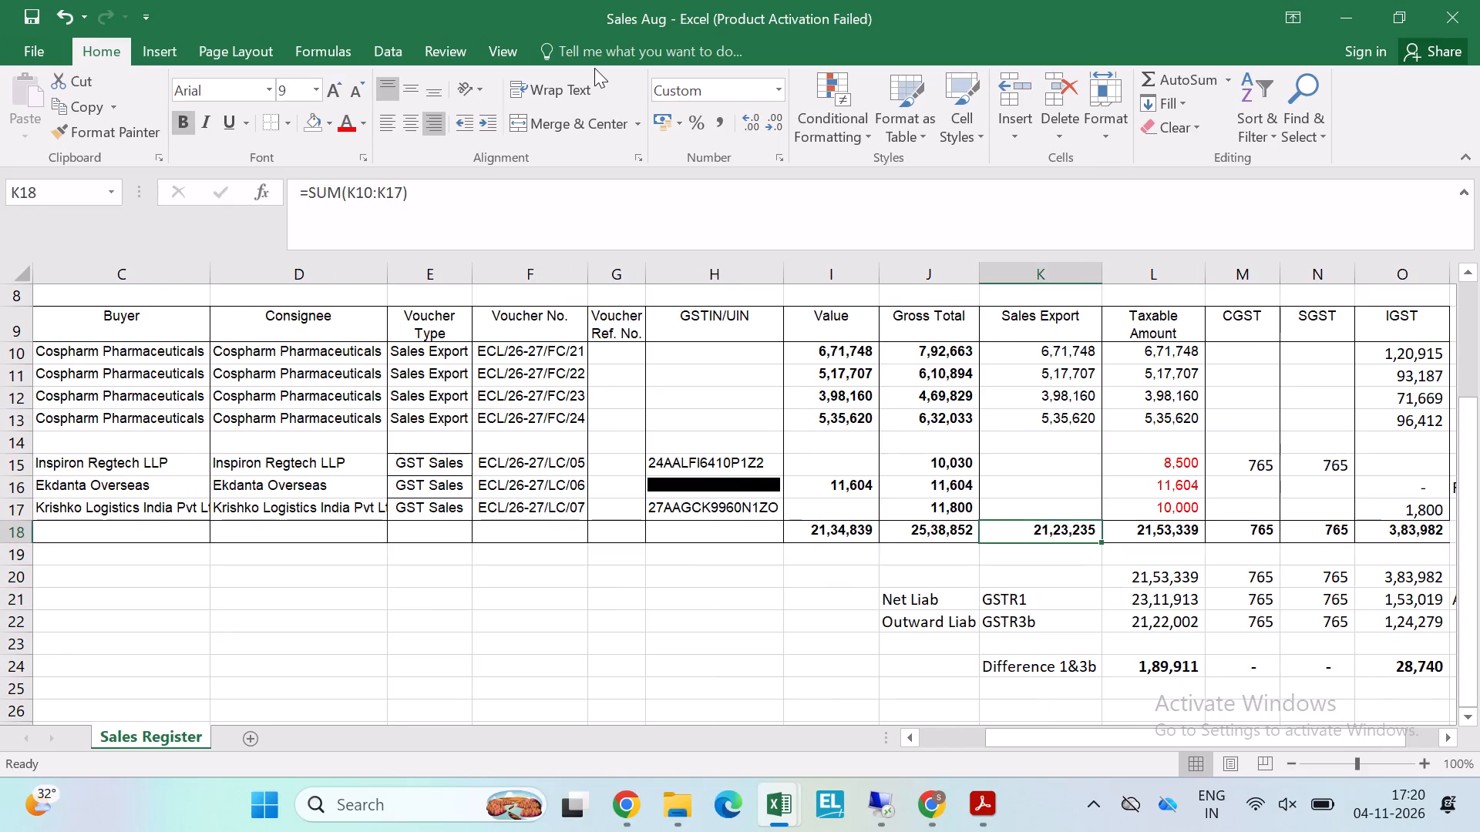
pyautogui.press('Right')
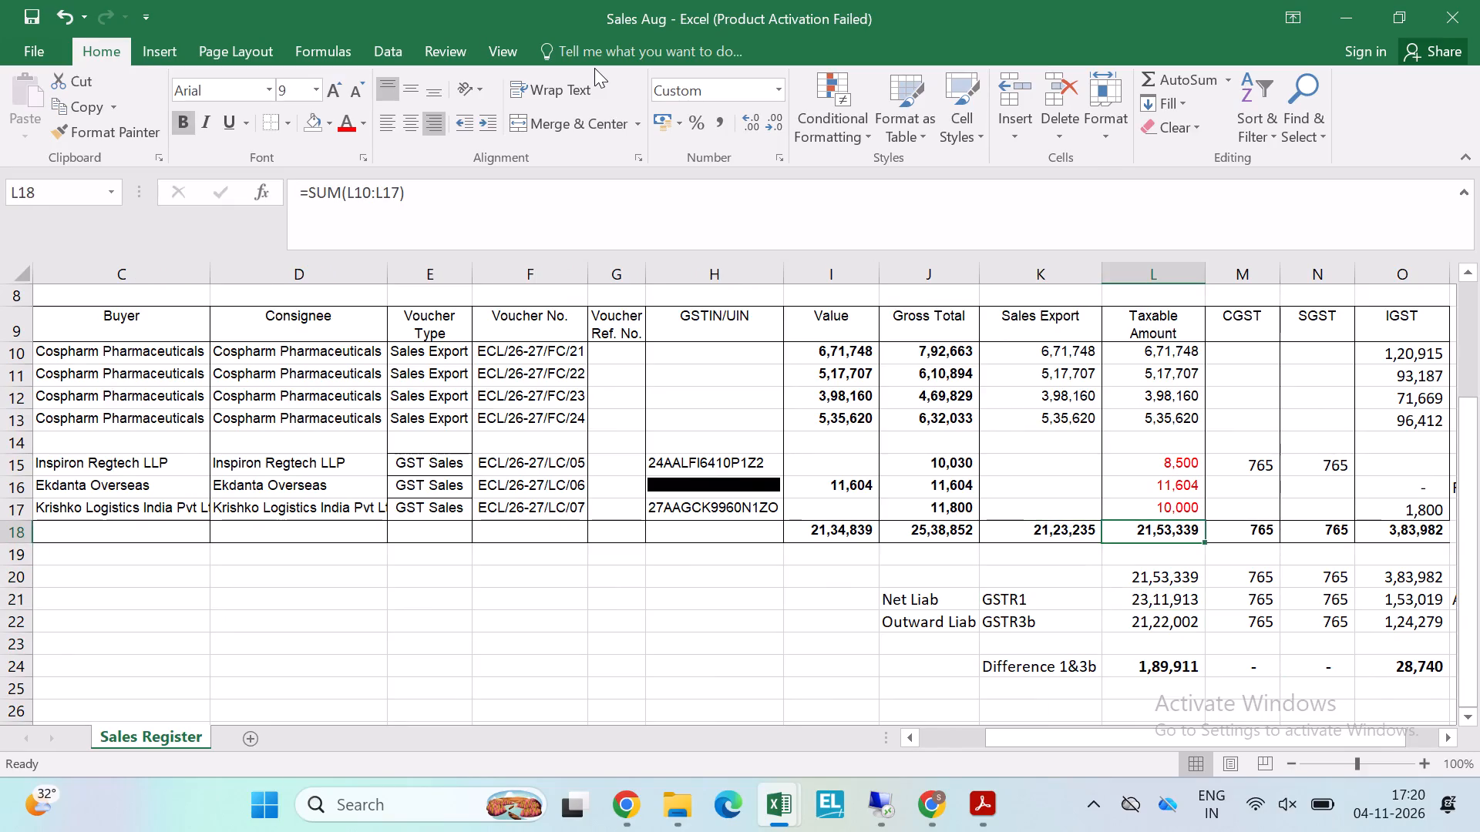
pyautogui.press('Down')
pyautogui.press('Down')
pyautogui.press('Down')
pyautogui.press('Down')
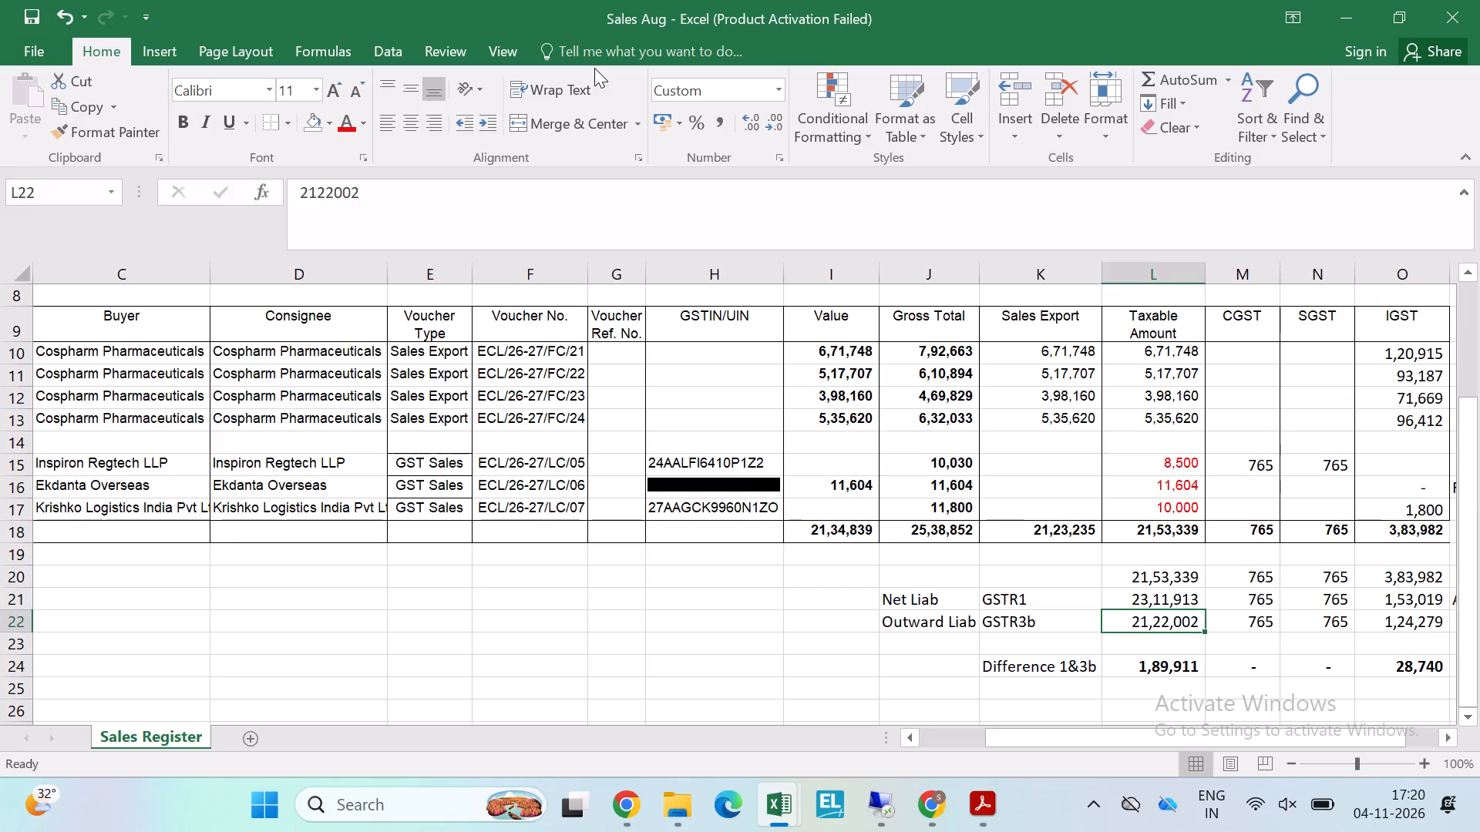
# Check the GSTR3b row across its tax columns and the original and after-amendment rows back to the taxable amount in L20.
pyautogui.press('Right')
pyautogui.press('Right')
pyautogui.press('Right')
pyautogui.press('Right')
pyautogui.press('Right')
pyautogui.press('Right')
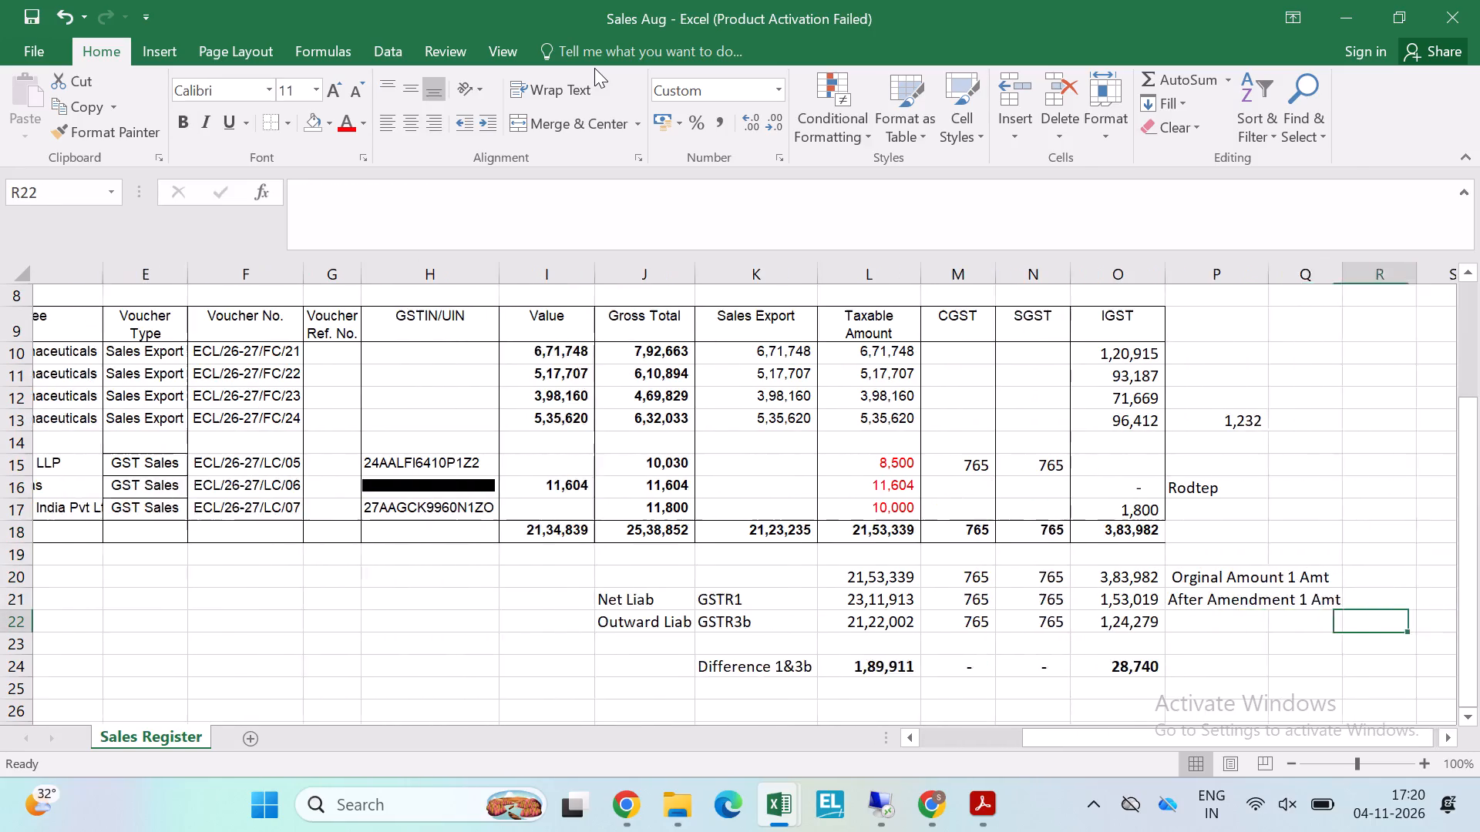
pyautogui.press('Left')
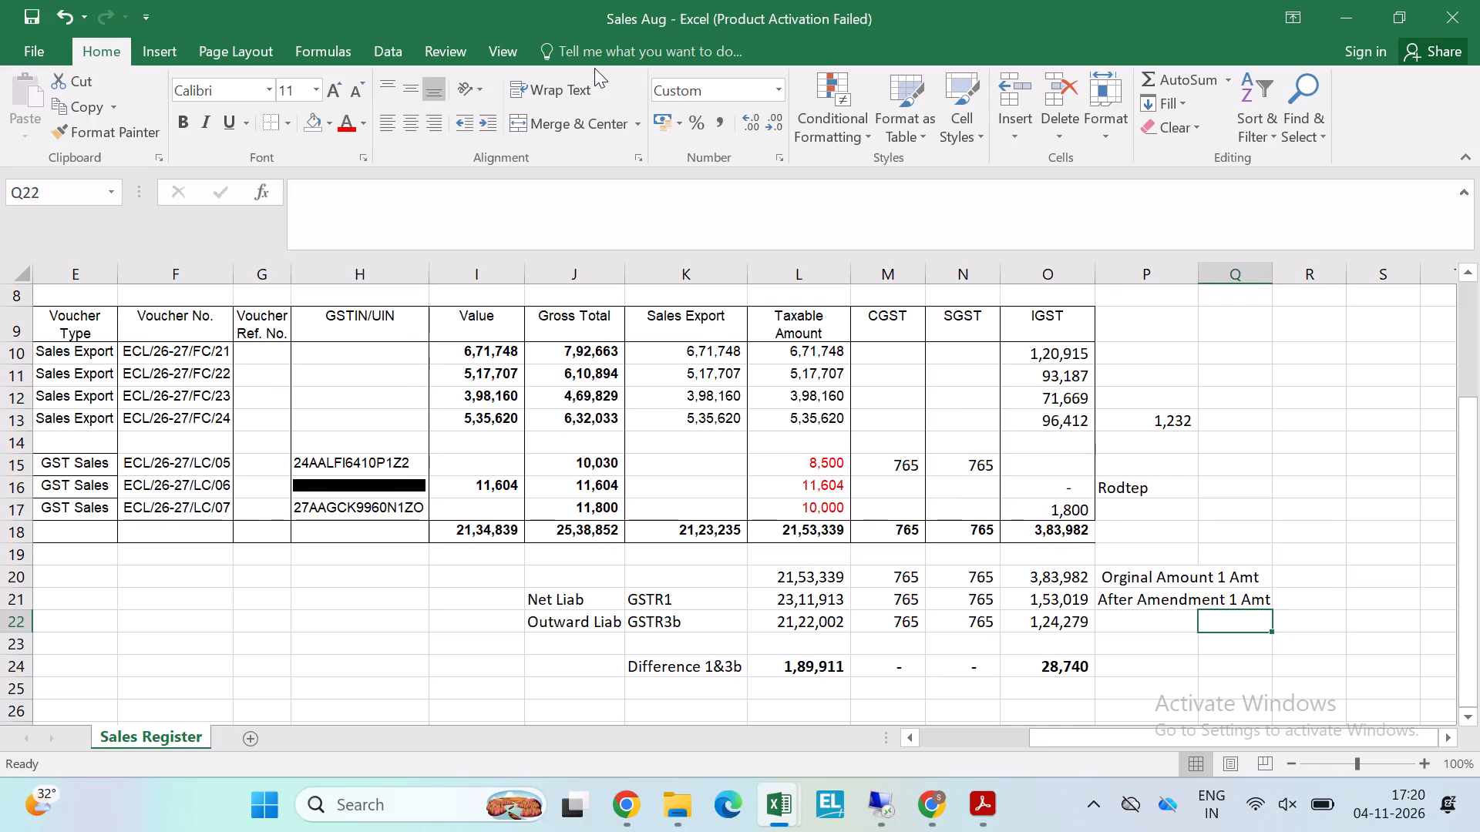
pyautogui.press('Left')
pyautogui.press('Up')
pyautogui.press('Left')
pyautogui.press('Left')
pyautogui.press('Left')
pyautogui.press('Left')
pyautogui.press('Up')
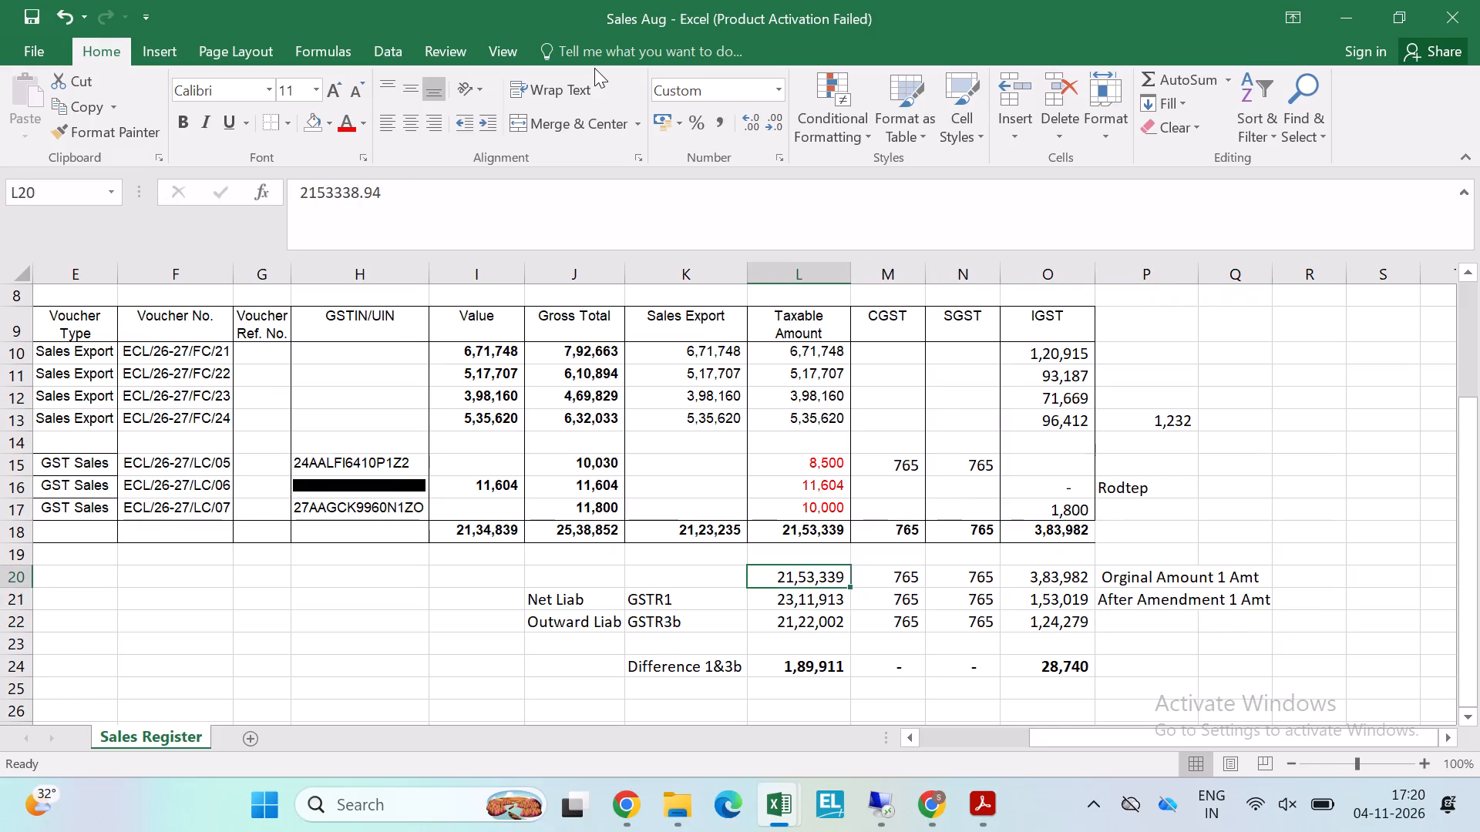
# Compare the original, GSTR1 and GSTR3b taxable amounts in cells L20 to L22.
pyautogui.press('Down')
pyautogui.press('Down')
pyautogui.press('Up')
pyautogui.press('Up')
pyautogui.press('Down')
pyautogui.press('Down')
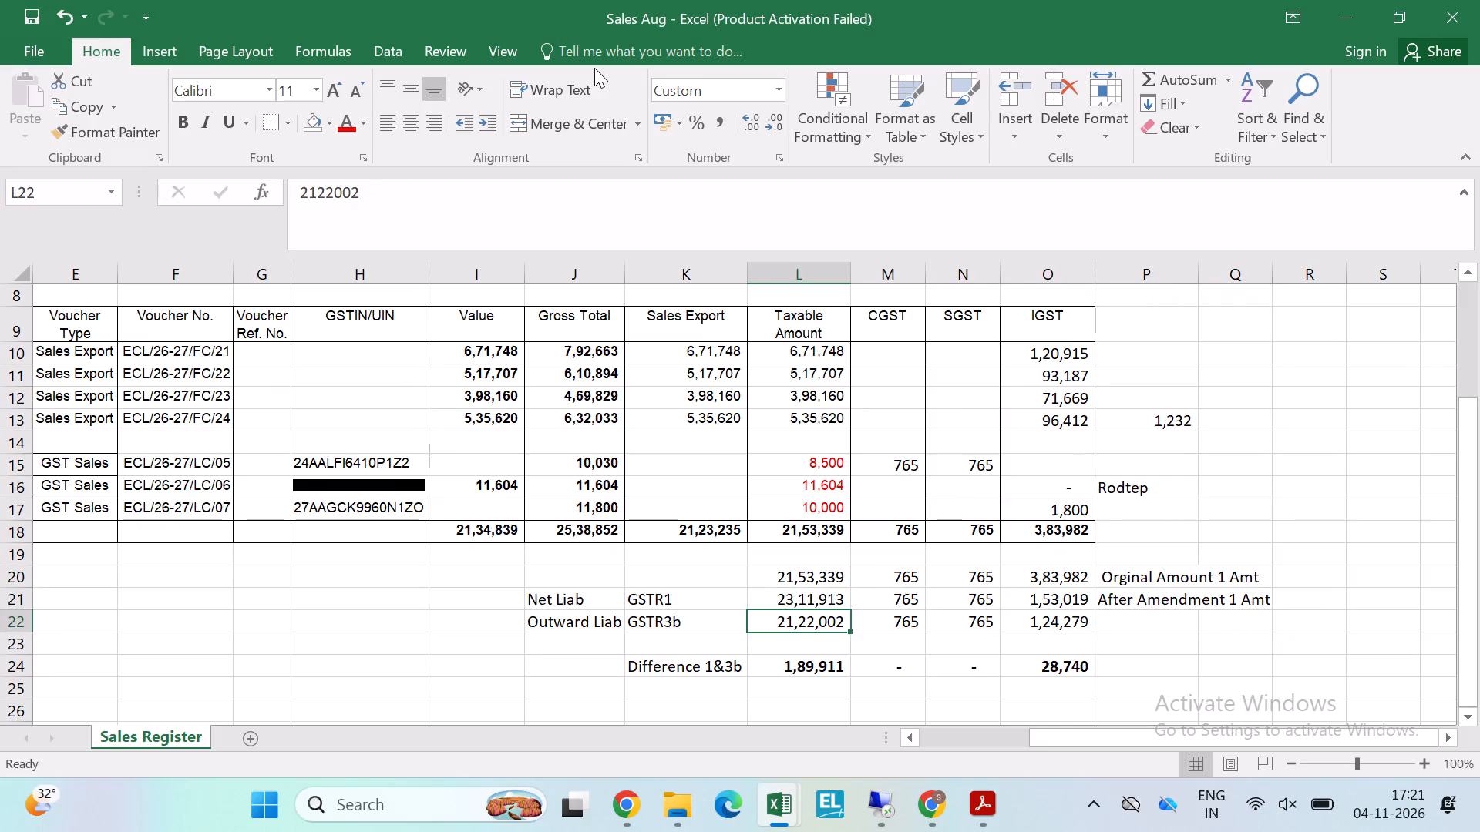
pyautogui.press('Up')
pyautogui.press('Up')
pyautogui.press('Down')
pyautogui.press('Down')
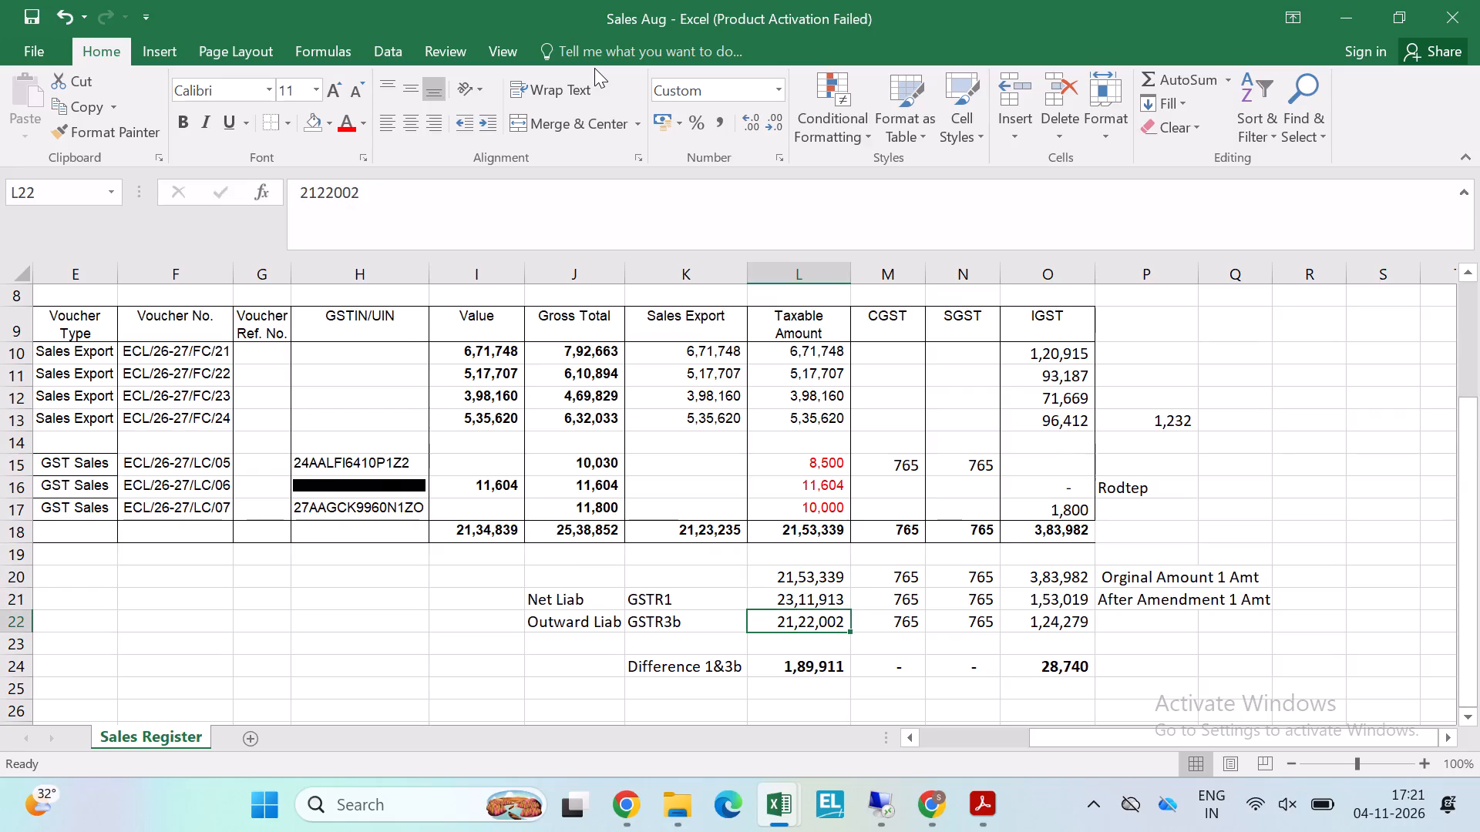
pyautogui.press('Up')
pyautogui.press('Up')
pyautogui.press('Down')
pyautogui.press('Down')
pyautogui.press('Up')
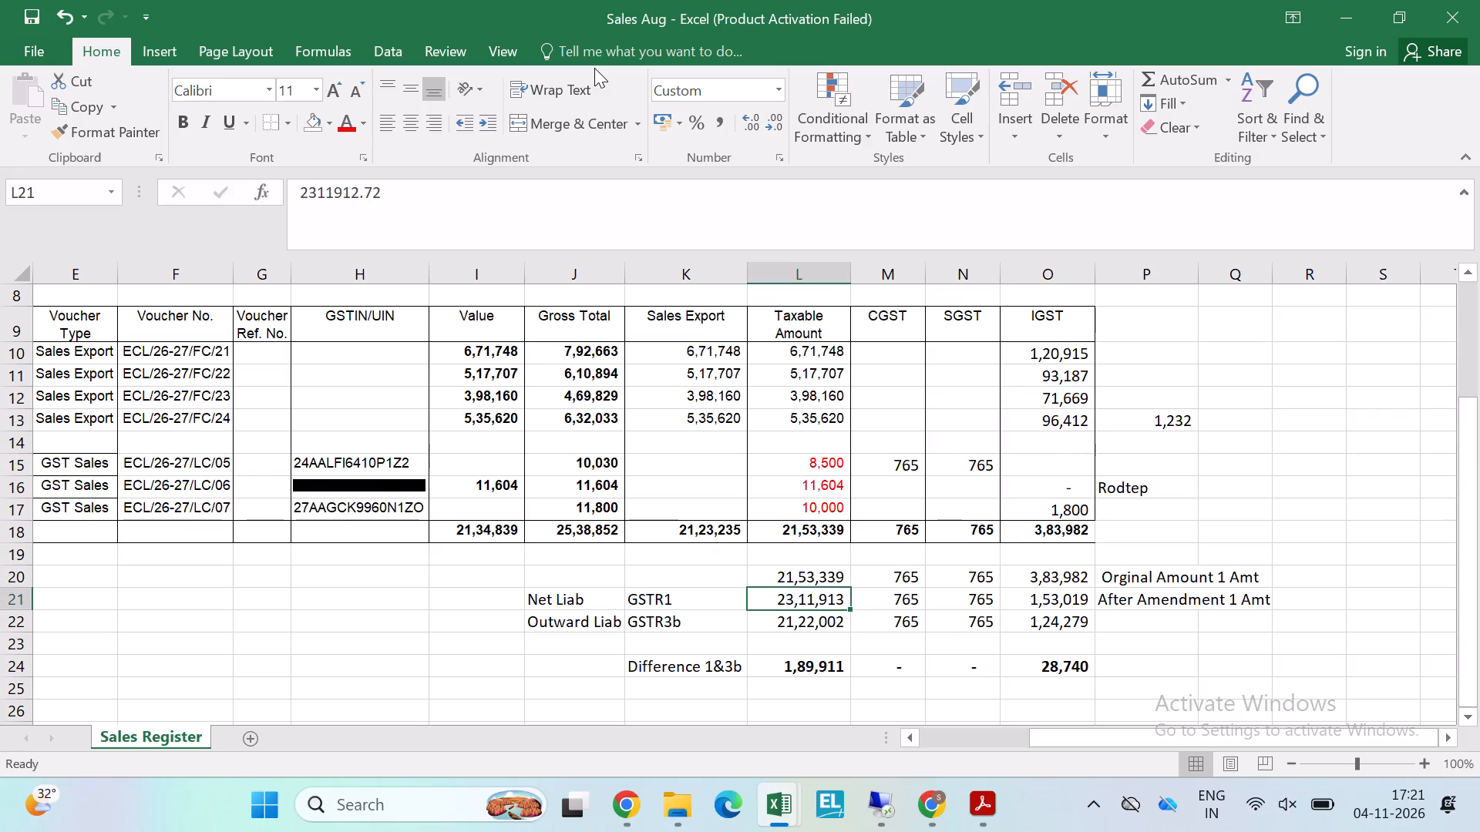
pyautogui.press('Down')
pyautogui.press('Up')
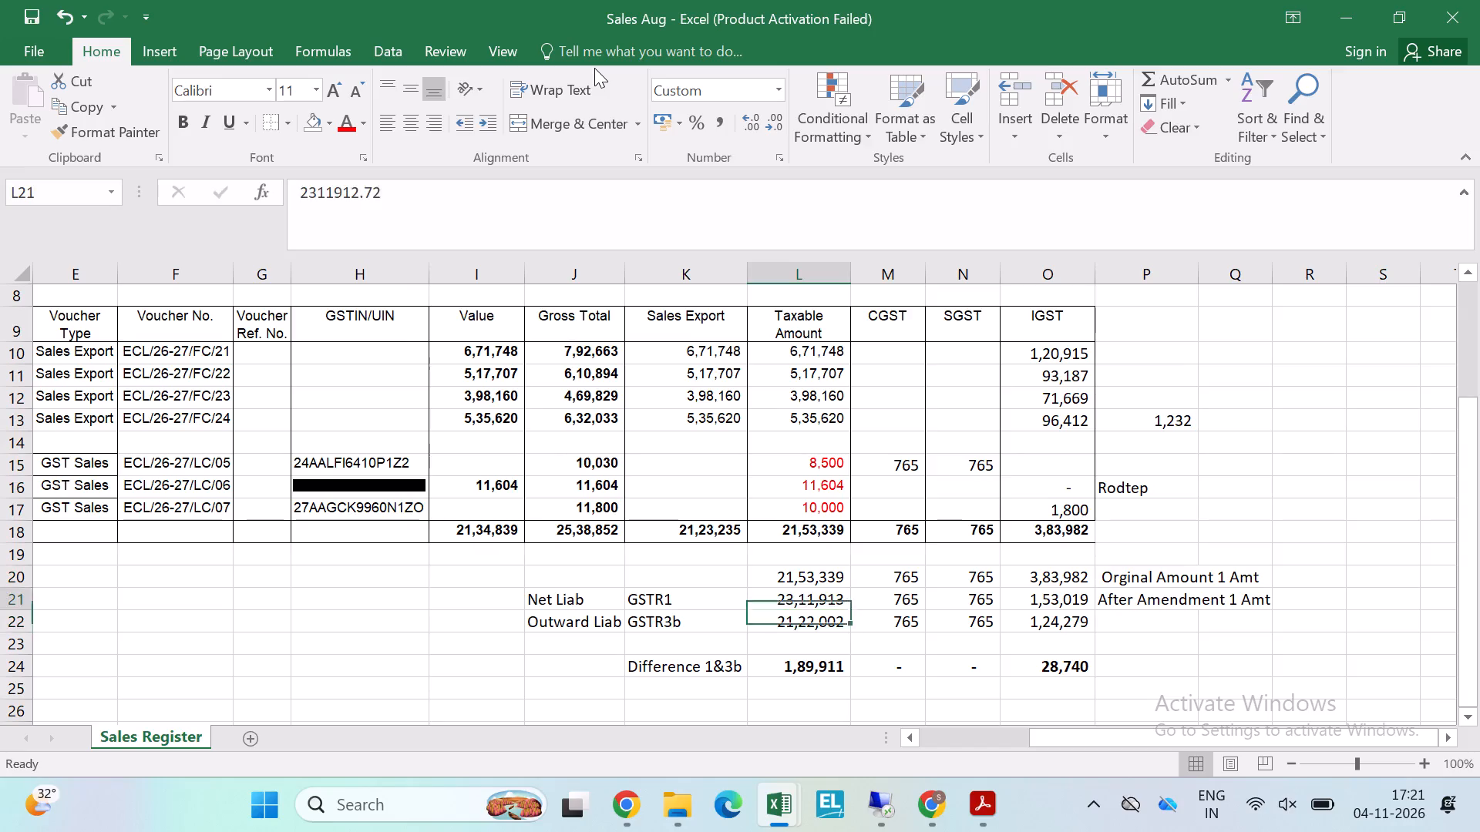
pyautogui.press('Down')
pyautogui.press('Up')
pyautogui.press('Down')
pyautogui.press('Down')
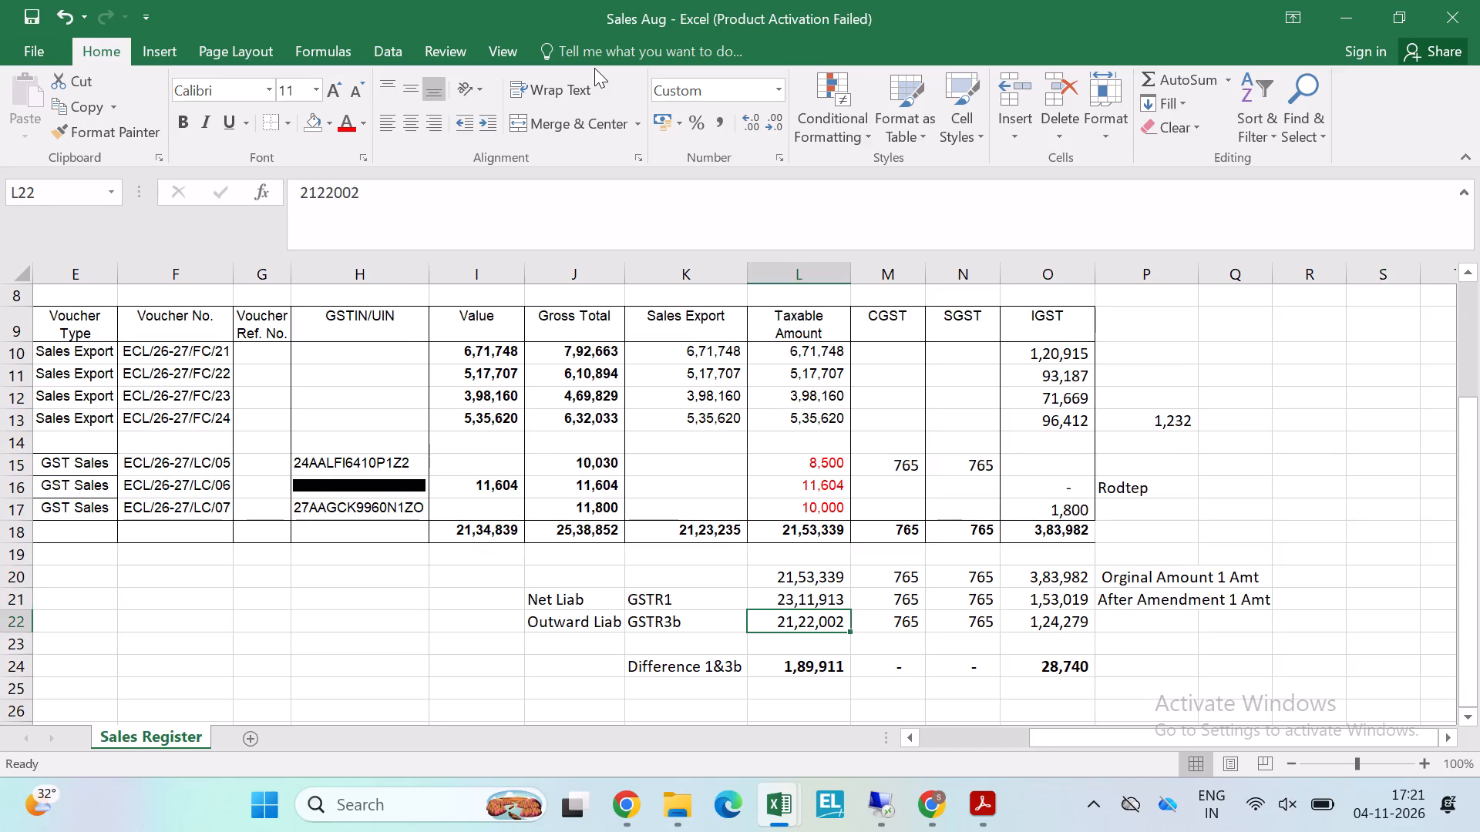
# Inspect the formula behind the taxable difference in L24 and leave it without editing.
pyautogui.press('Down')
pyautogui.press('F2')
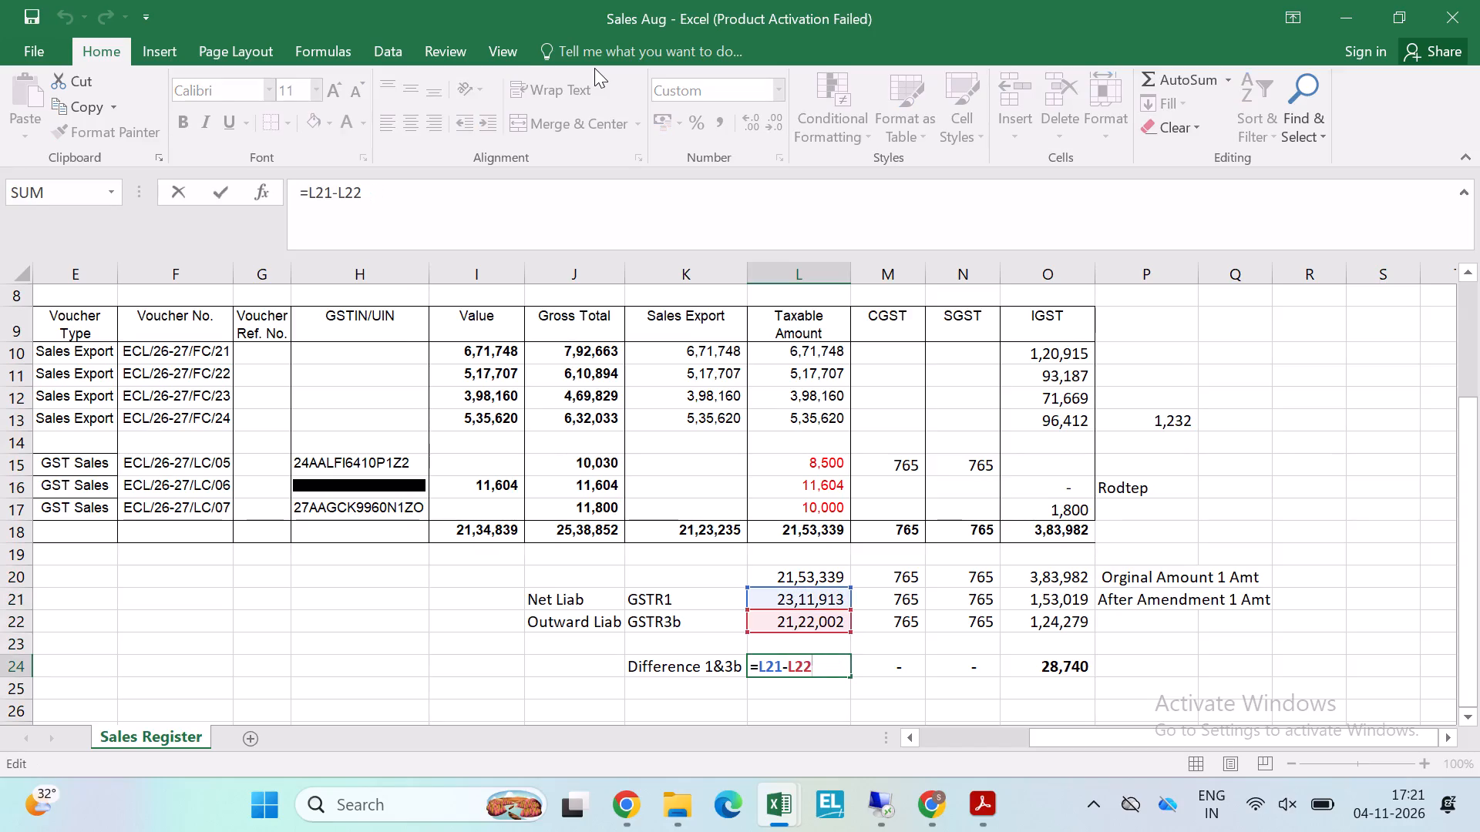
pyautogui.press('Escape')
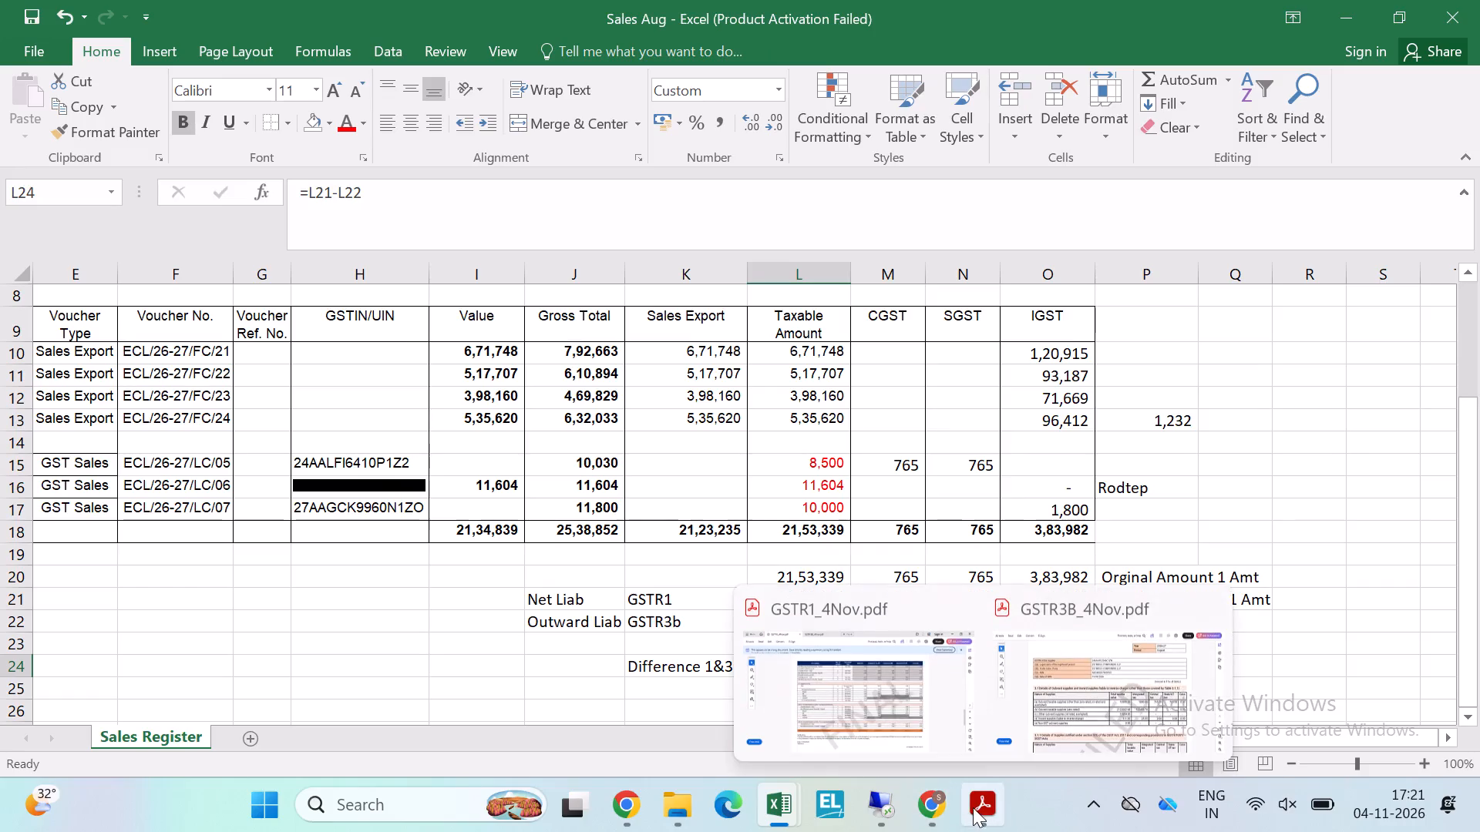
# Switch to GSTR1_4Nov.pdf in Acrobat to view the filed GSTR-1 summary.
pyautogui.click(883, 681)
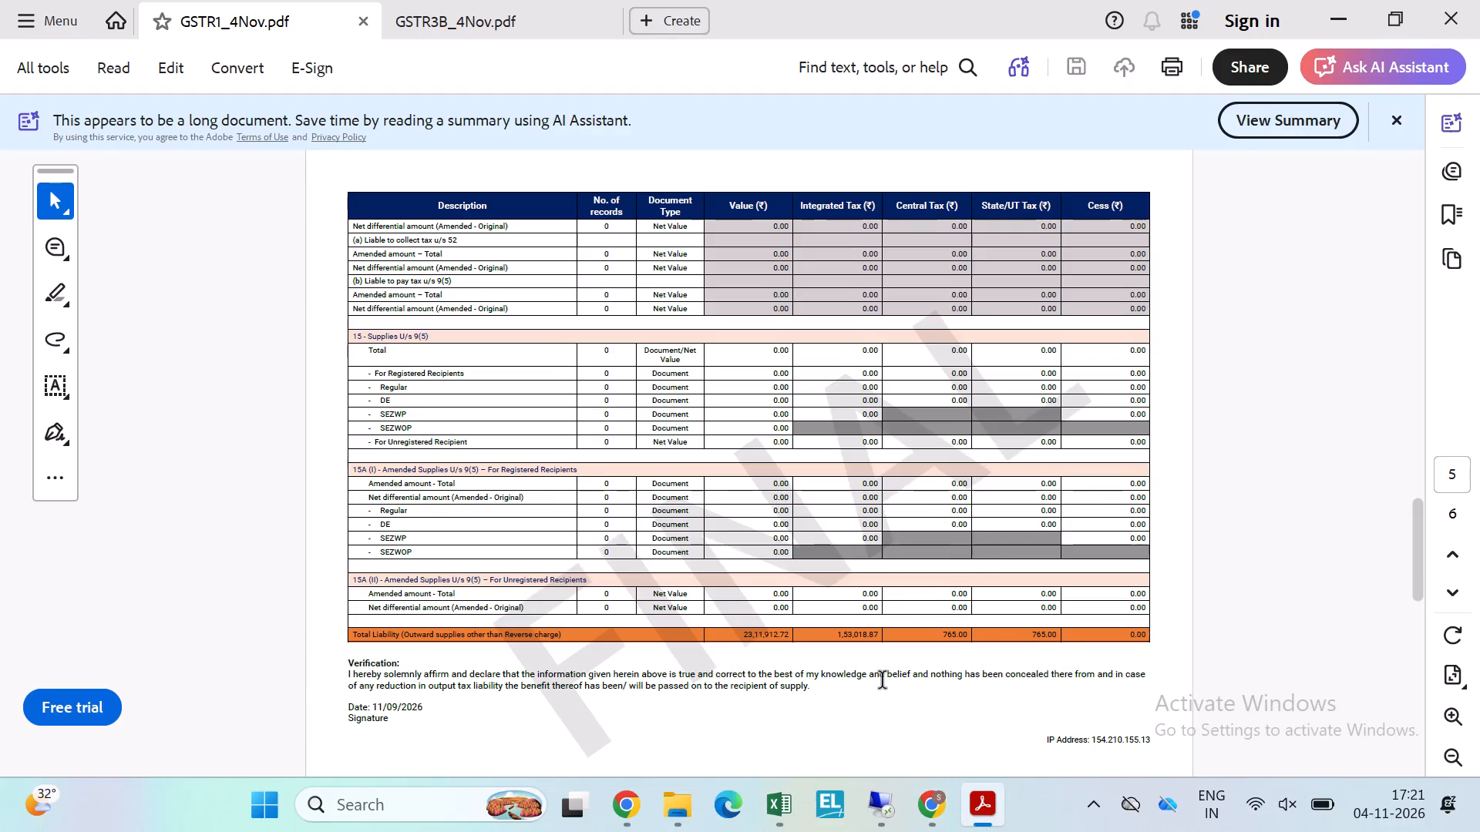
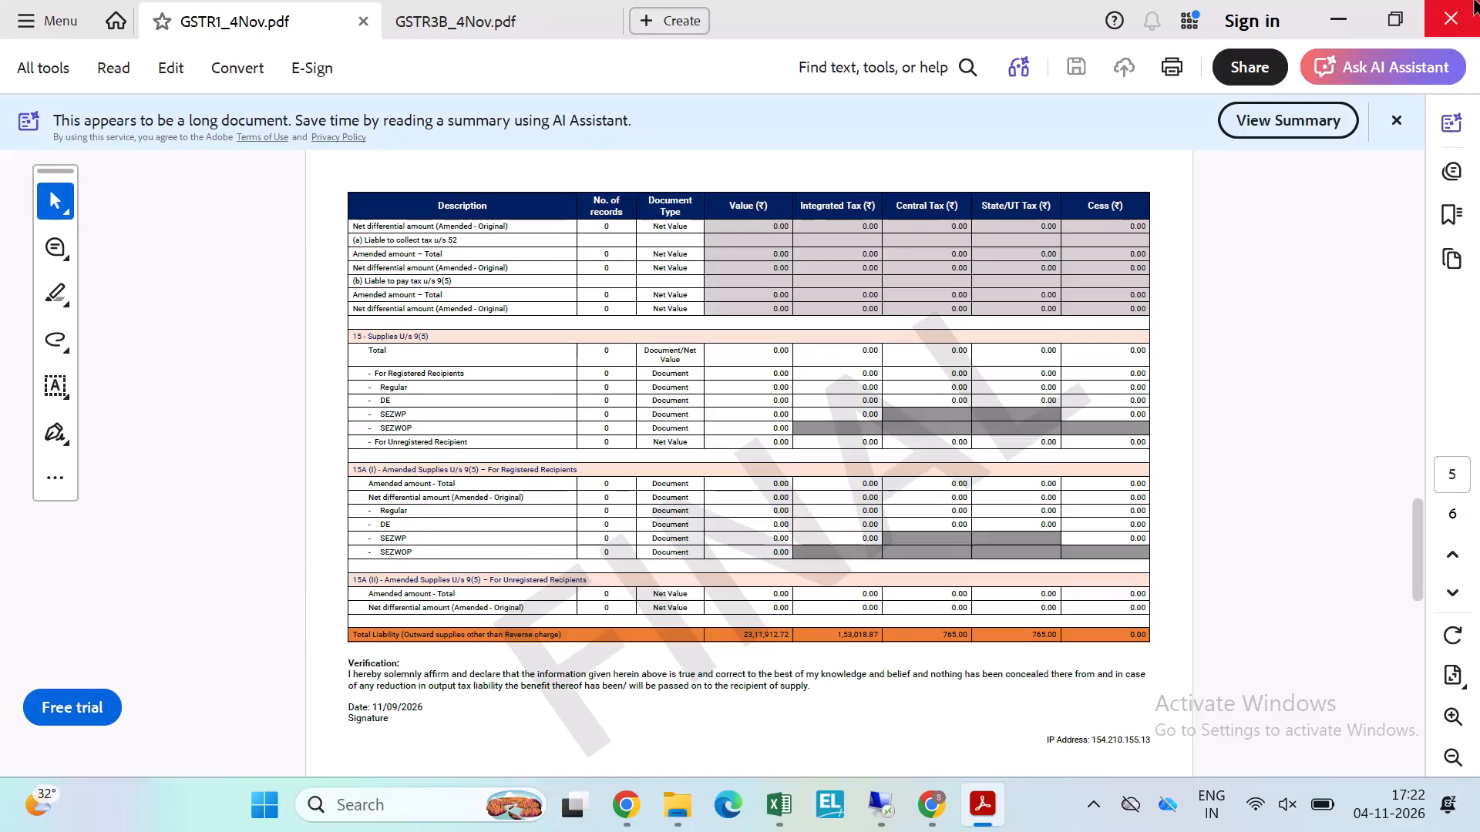
# Close Acrobat with the GSTR1 and GSTR3B return PDFs and go back to the Sales Aug workbook.
pyautogui.click(1475, 0)
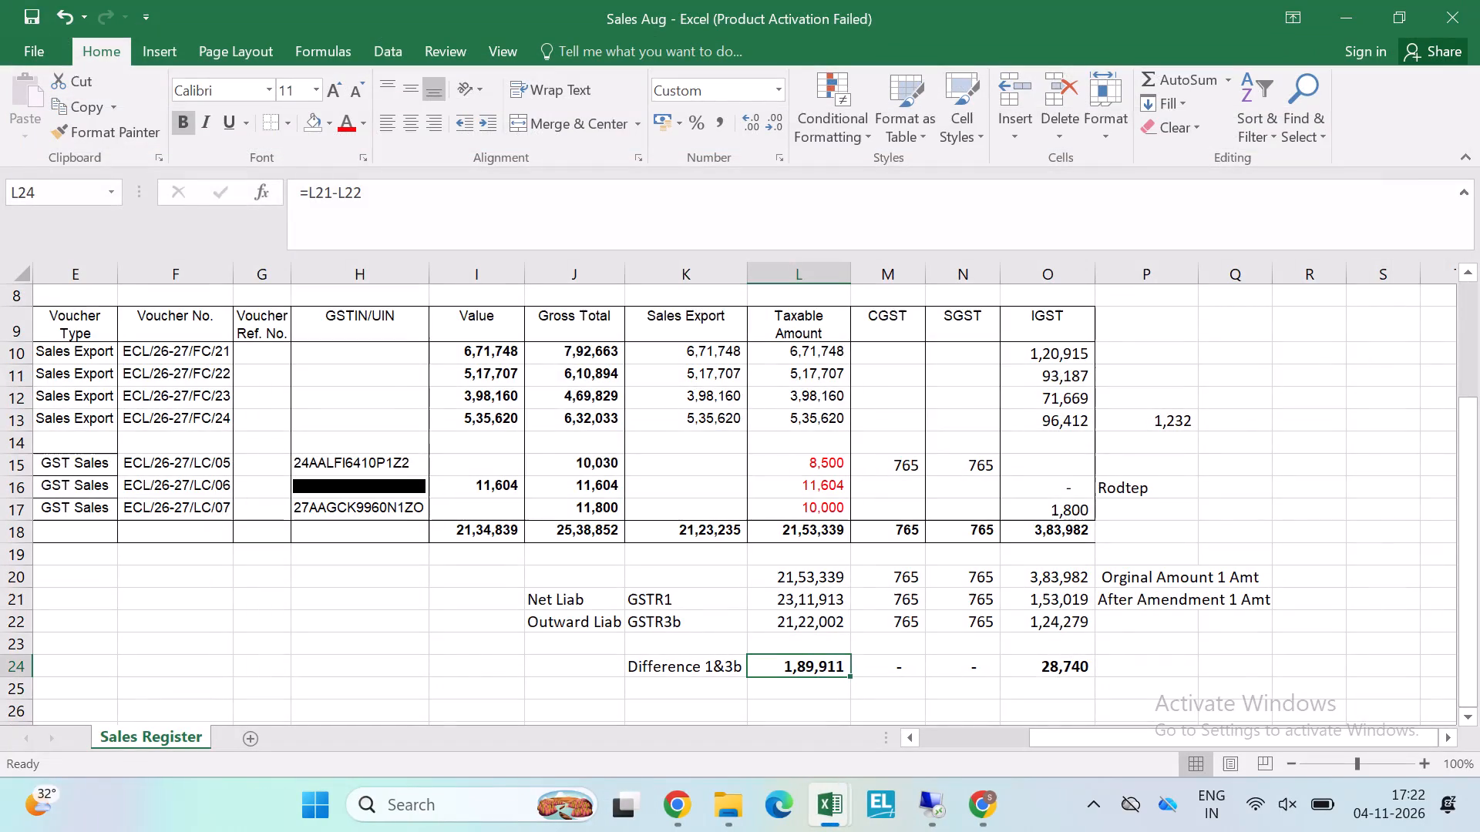
# Change the 1 in the row 20 remark in P20 to GSTR1, making it "Orginal Amount GSTR1 Amt".
pyautogui.press('Up')
pyautogui.press('Up')
pyautogui.press('Up')
pyautogui.press('Up')
pyautogui.press('Up')
pyautogui.press('Right')
pyautogui.press('Right')
pyautogui.press('Right')
pyautogui.press('Right')
pyautogui.press('Right')
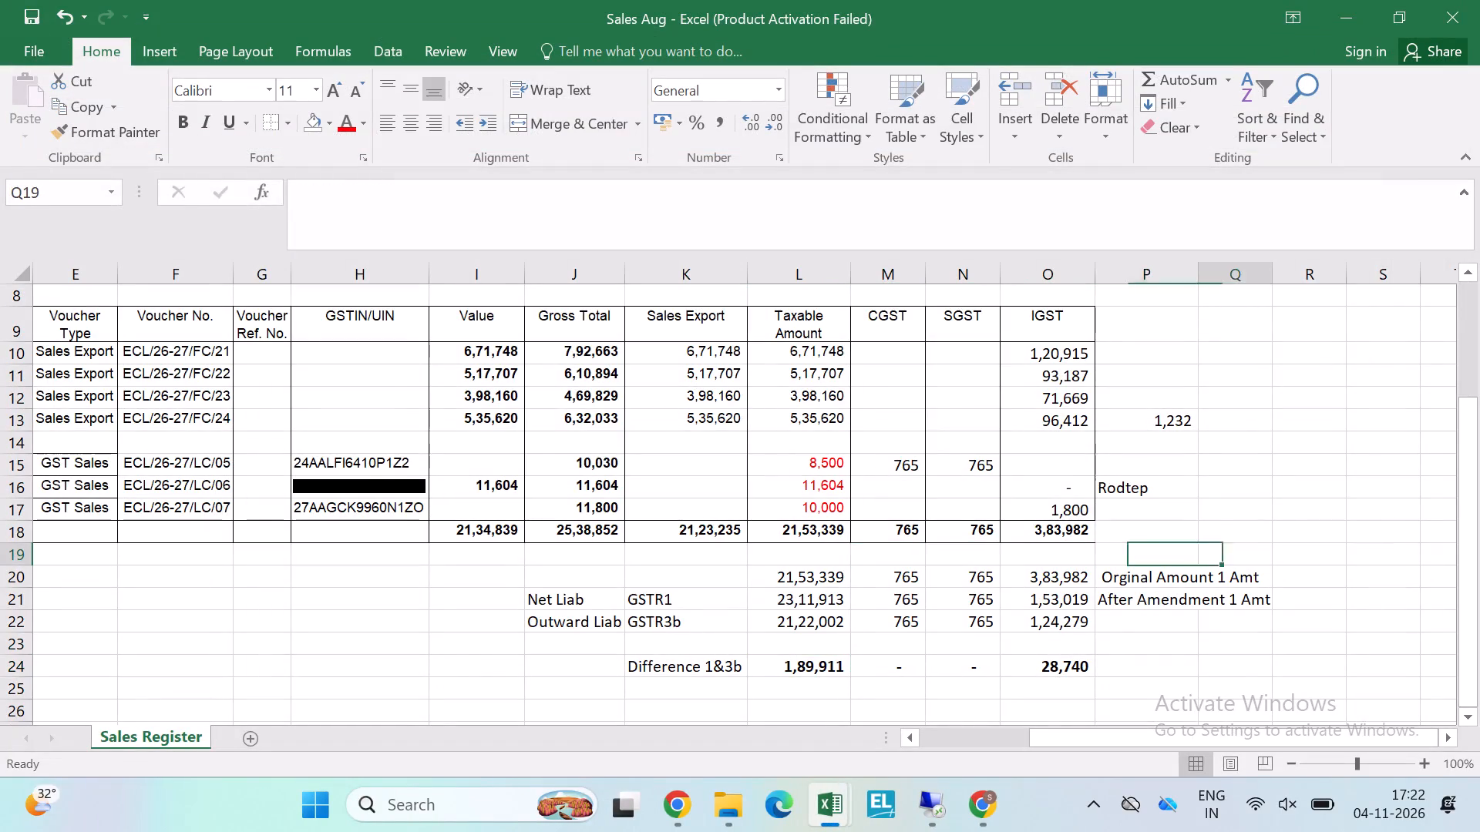
pyautogui.press('Down')
pyautogui.press('Left')
pyautogui.press('F2')
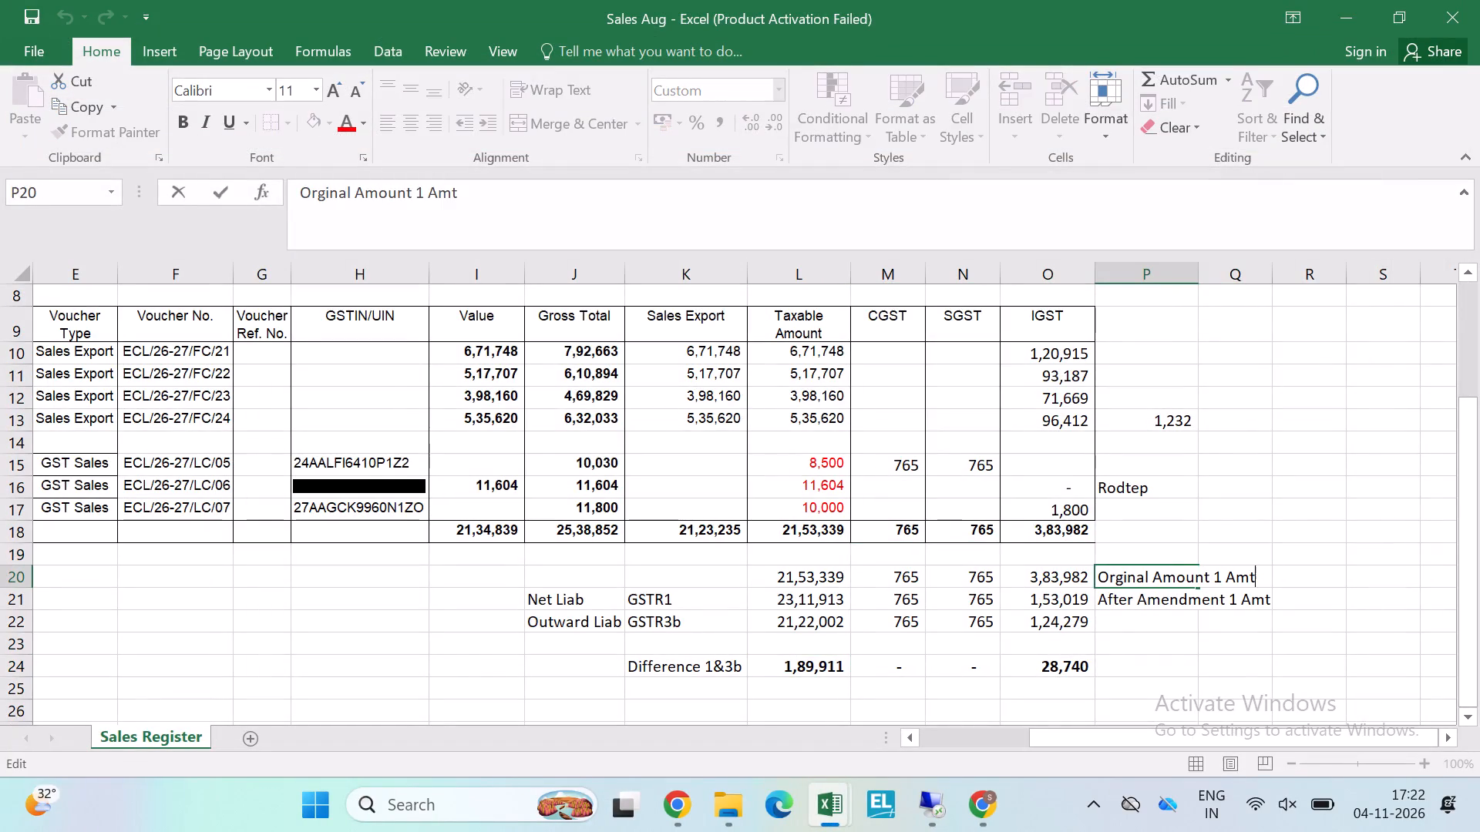
pyautogui.hotkey('ctrl', 'Left')
pyautogui.hotkey('ctrl', 'Left')
pyautogui.write('GST')
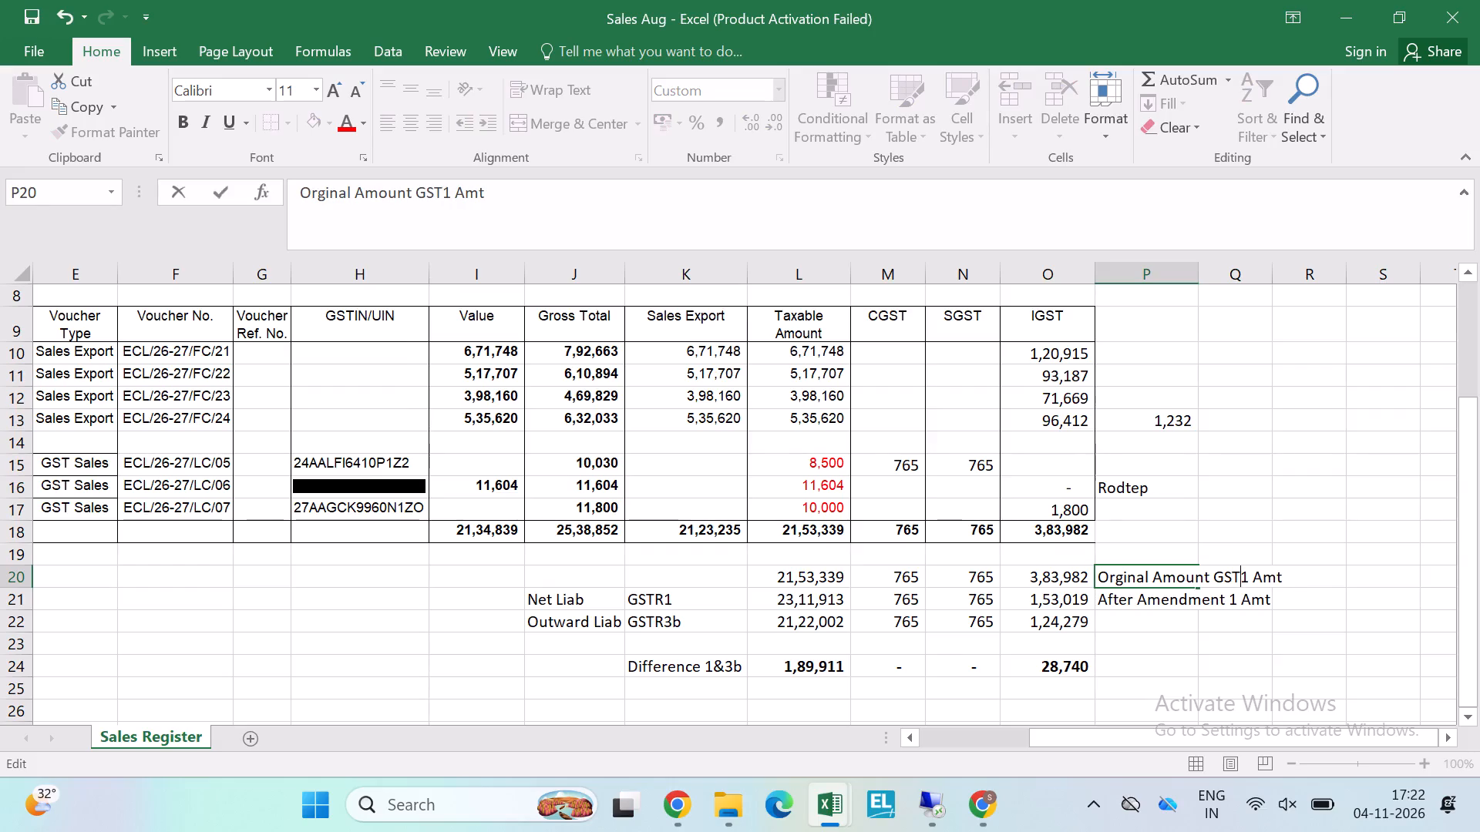
pyautogui.hotkey('shift', 'r')
pyautogui.press('Return')
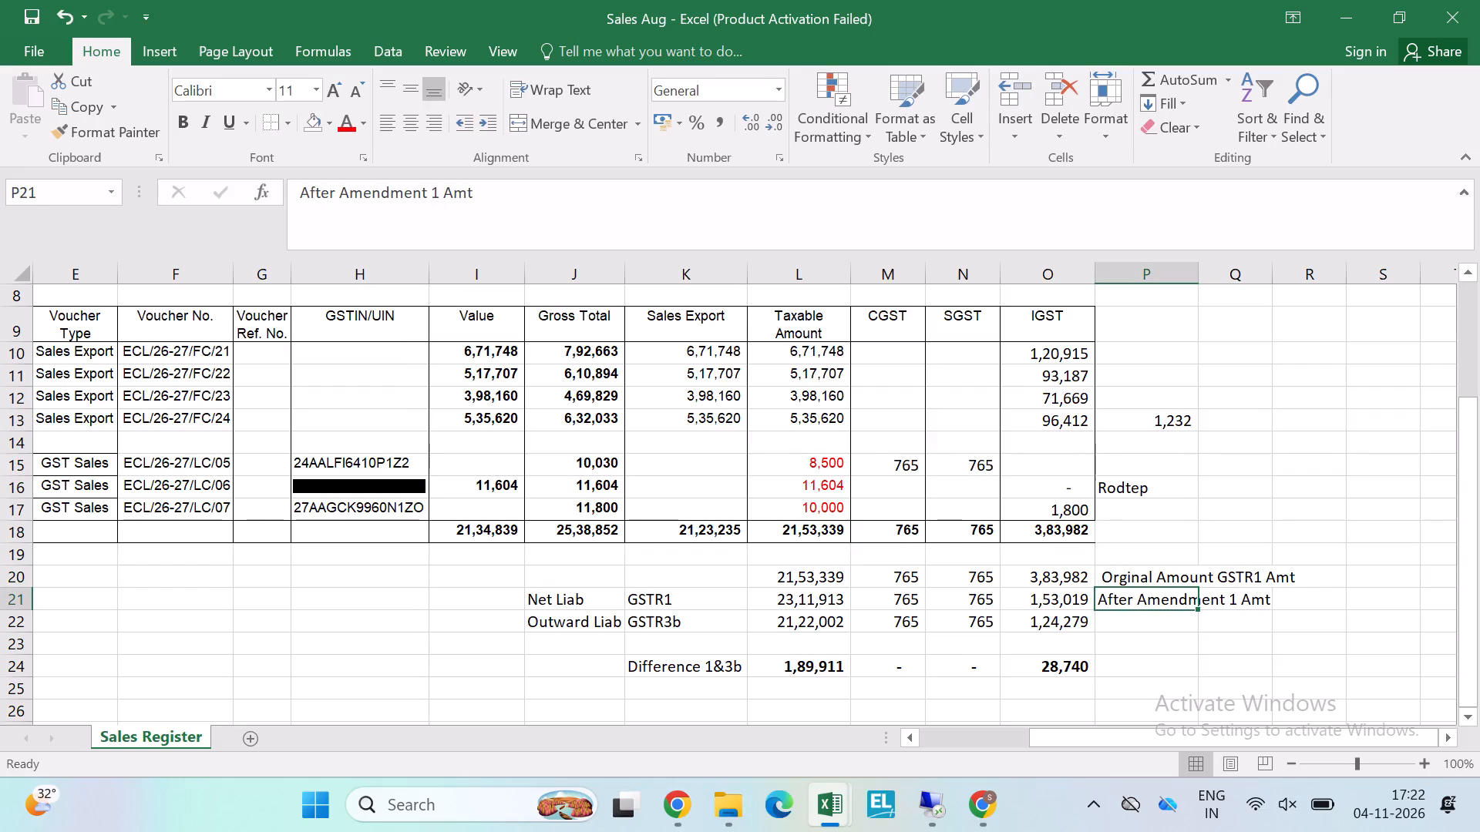
# Edit the row 21 remark in P21 to read "After Amendment GSTR1 Amt" and save the workbook.
pyautogui.press('F2')
pyautogui.hotkey('ctrl', 'Left')
pyautogui.hotkey('ctrl', 'Left')
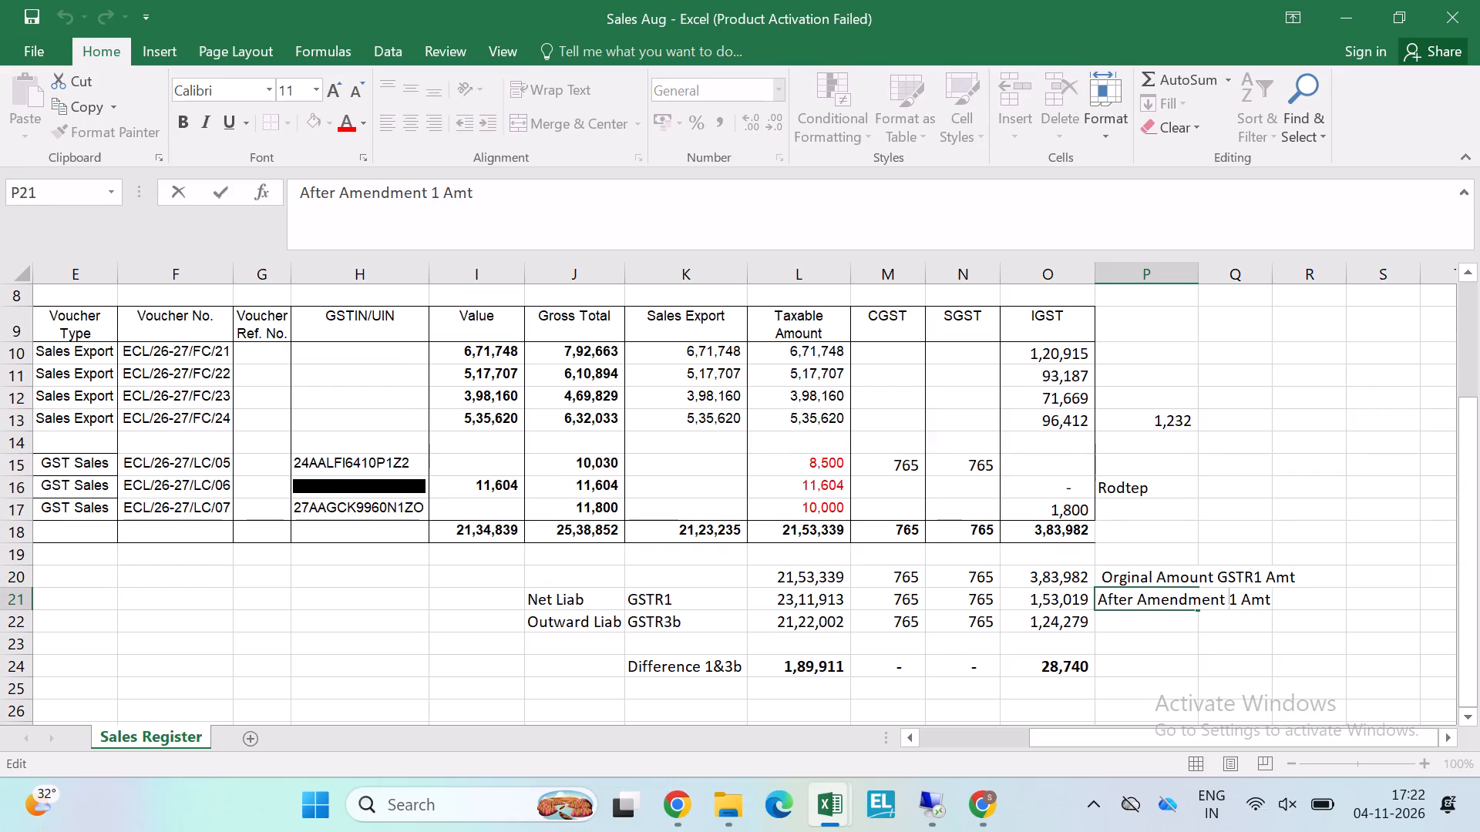
pyautogui.write('GSTR')
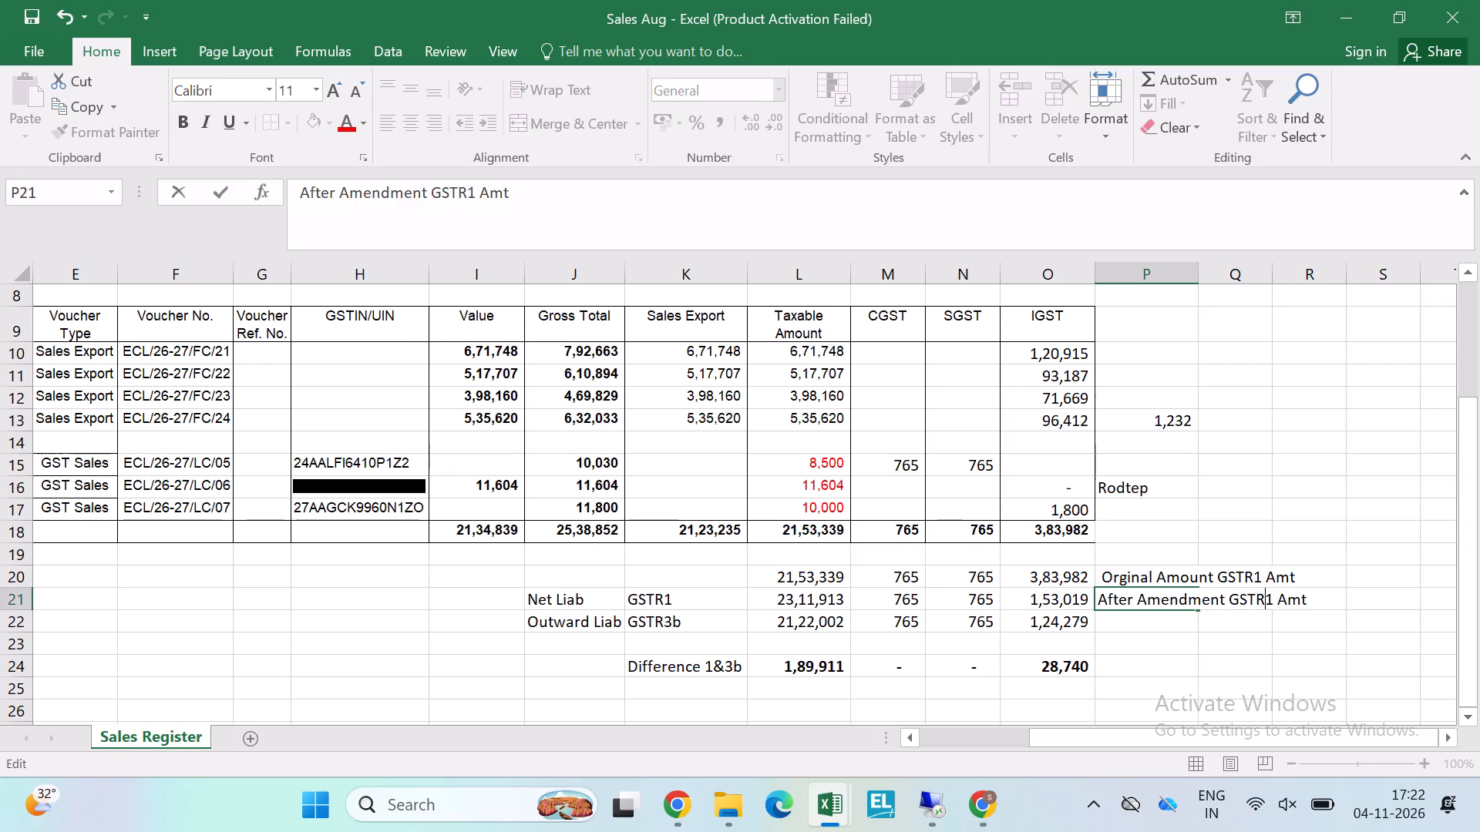
pyautogui.hotkey('ctrl', 's')
pyautogui.press('Return')
# Delete the words "Orginal Amount" from the remark in P20, keeping only "GSTR1 Amt".
pyautogui.press('Up')
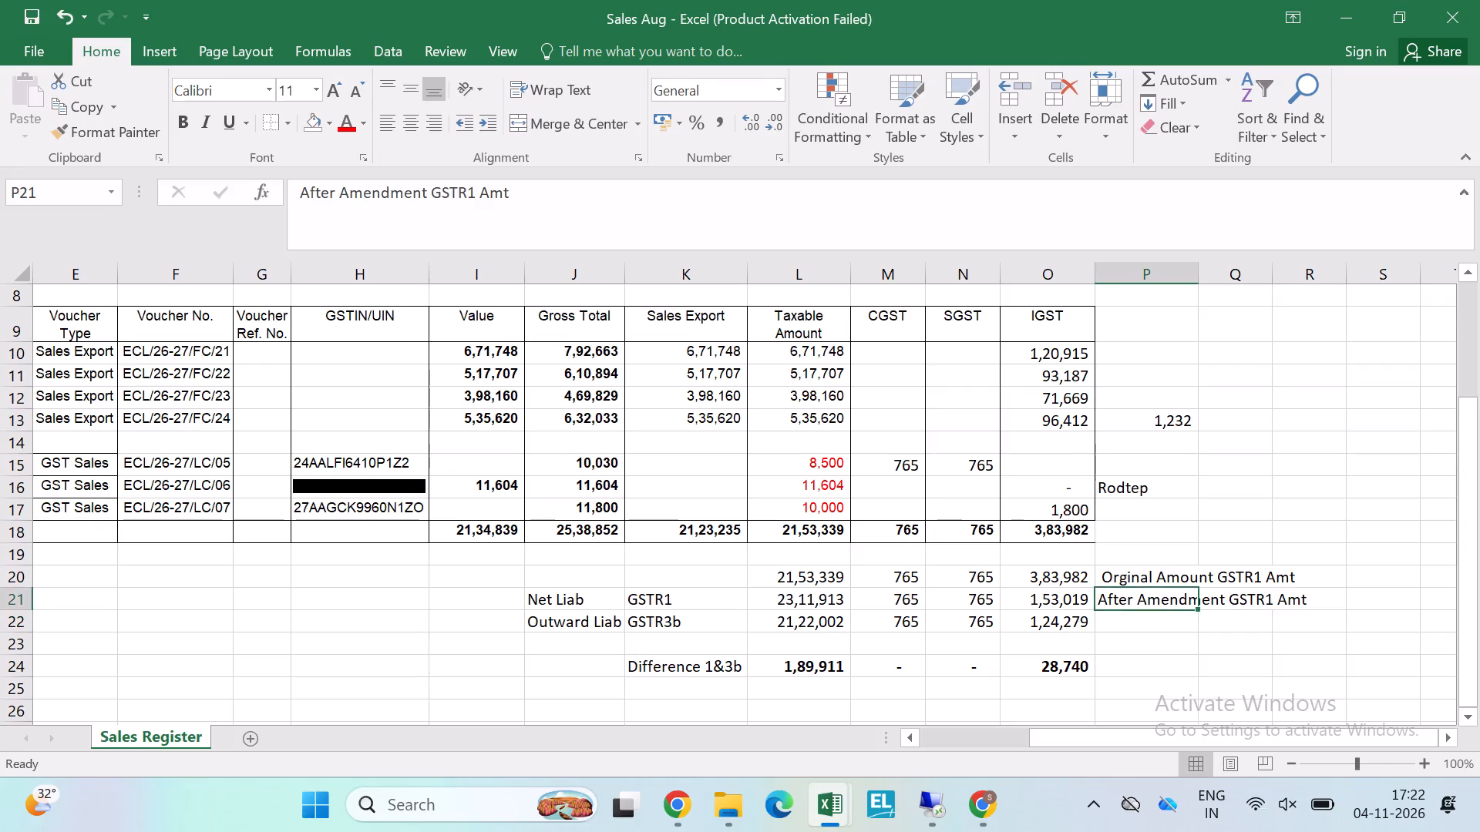
pyautogui.press('Up')
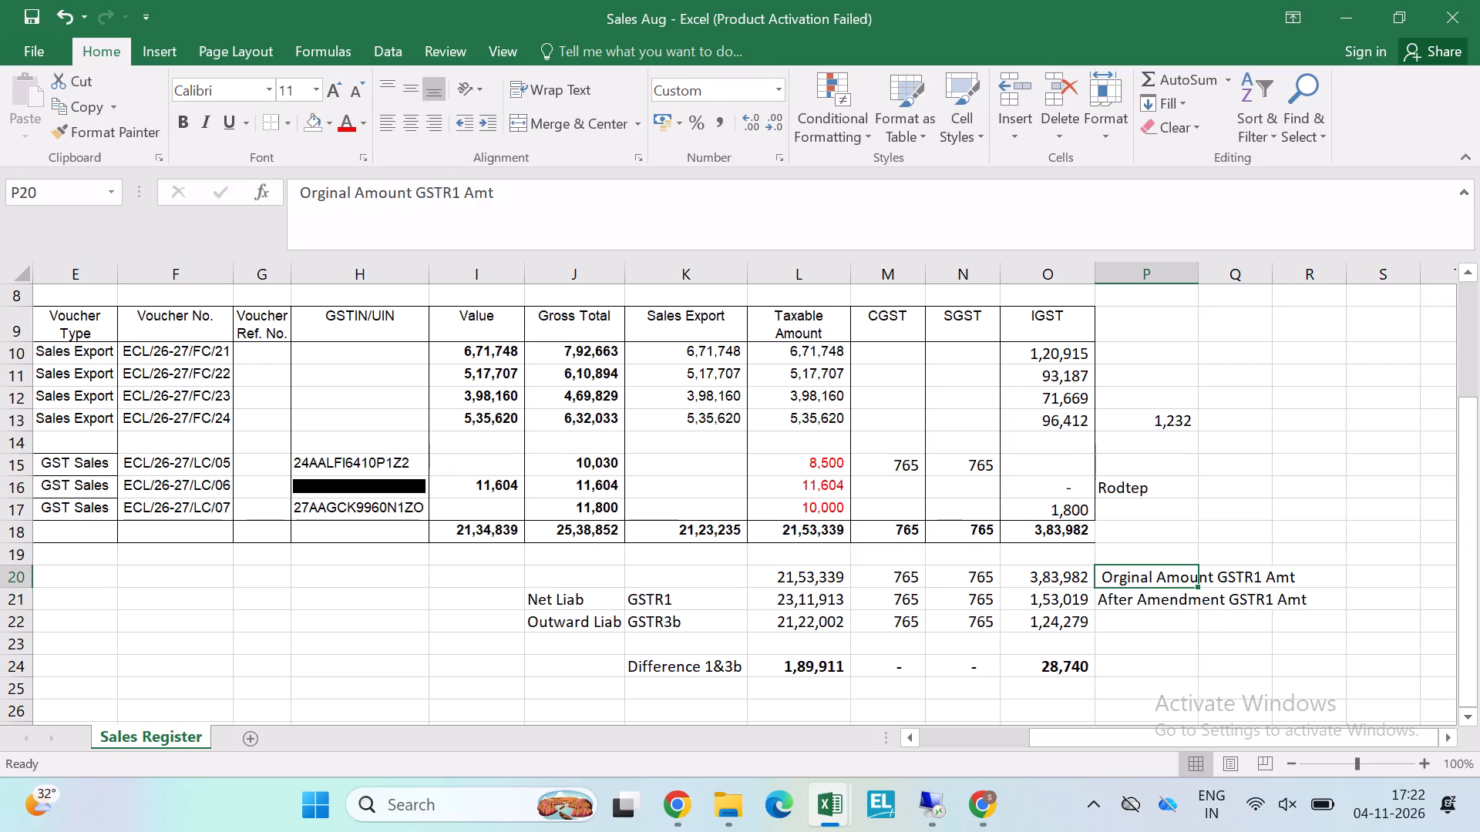
pyautogui.press('F2')
pyautogui.hotkey('ctrl', 'Left')
pyautogui.hotkey('ctrl', 'Left')
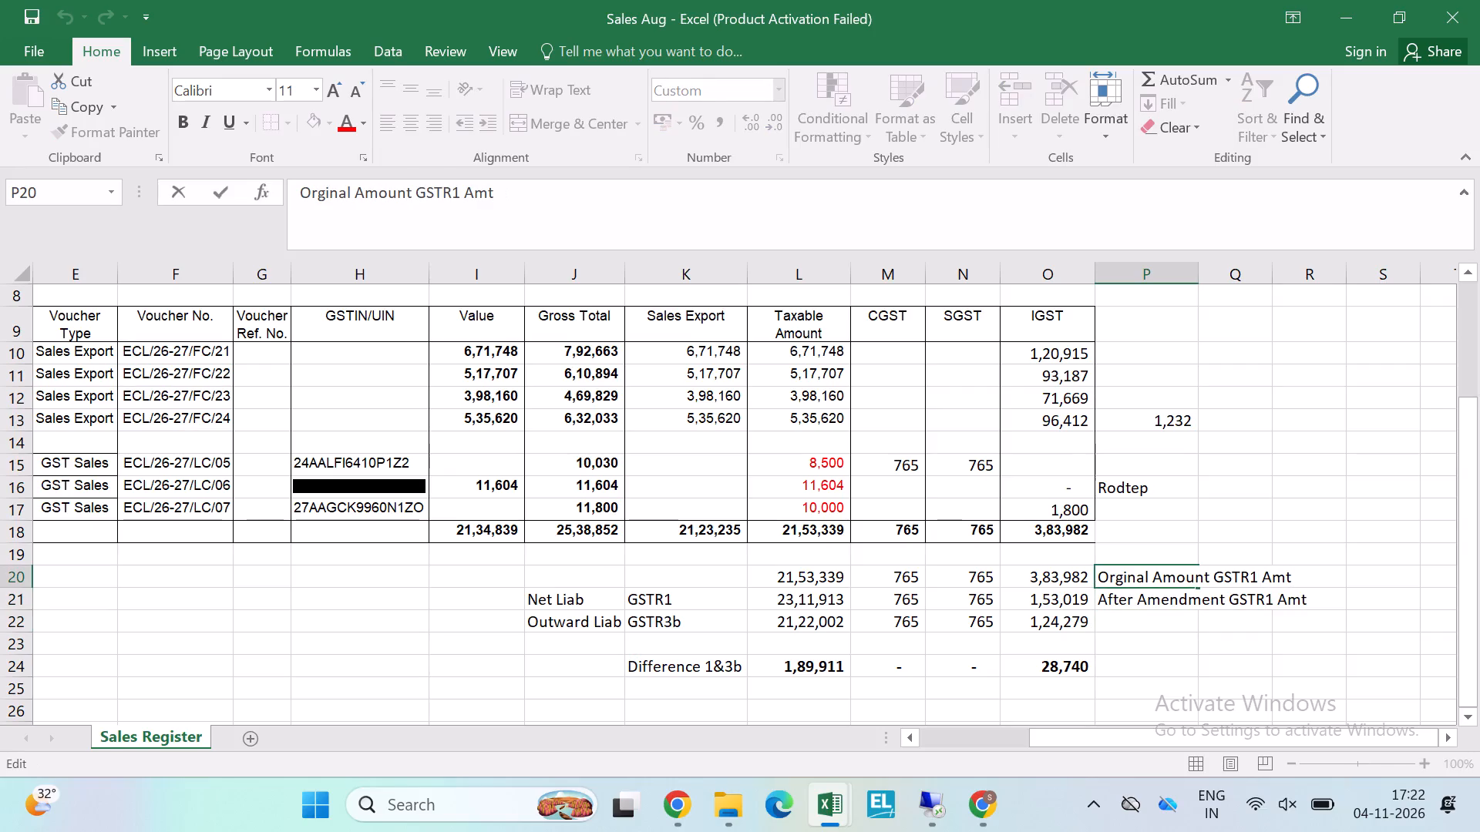
pyautogui.hotkey('ctrl', 'Left')
pyautogui.hotkey('ctrl', 'shift', 'Left')
pyautogui.press('Right')
pyautogui.press('Right')
pyautogui.press('Right')
pyautogui.hotkey('ctrl', 'Right')
pyautogui.hotkey('ctrl', 'Right')
pyautogui.press('Left')
pyautogui.hotkey('ctrl', 'shift', 'Left')
pyautogui.hotkey('ctrl', 'shift', 'Left')
pyautogui.press('BackSpace')
pyautogui.press('Return')
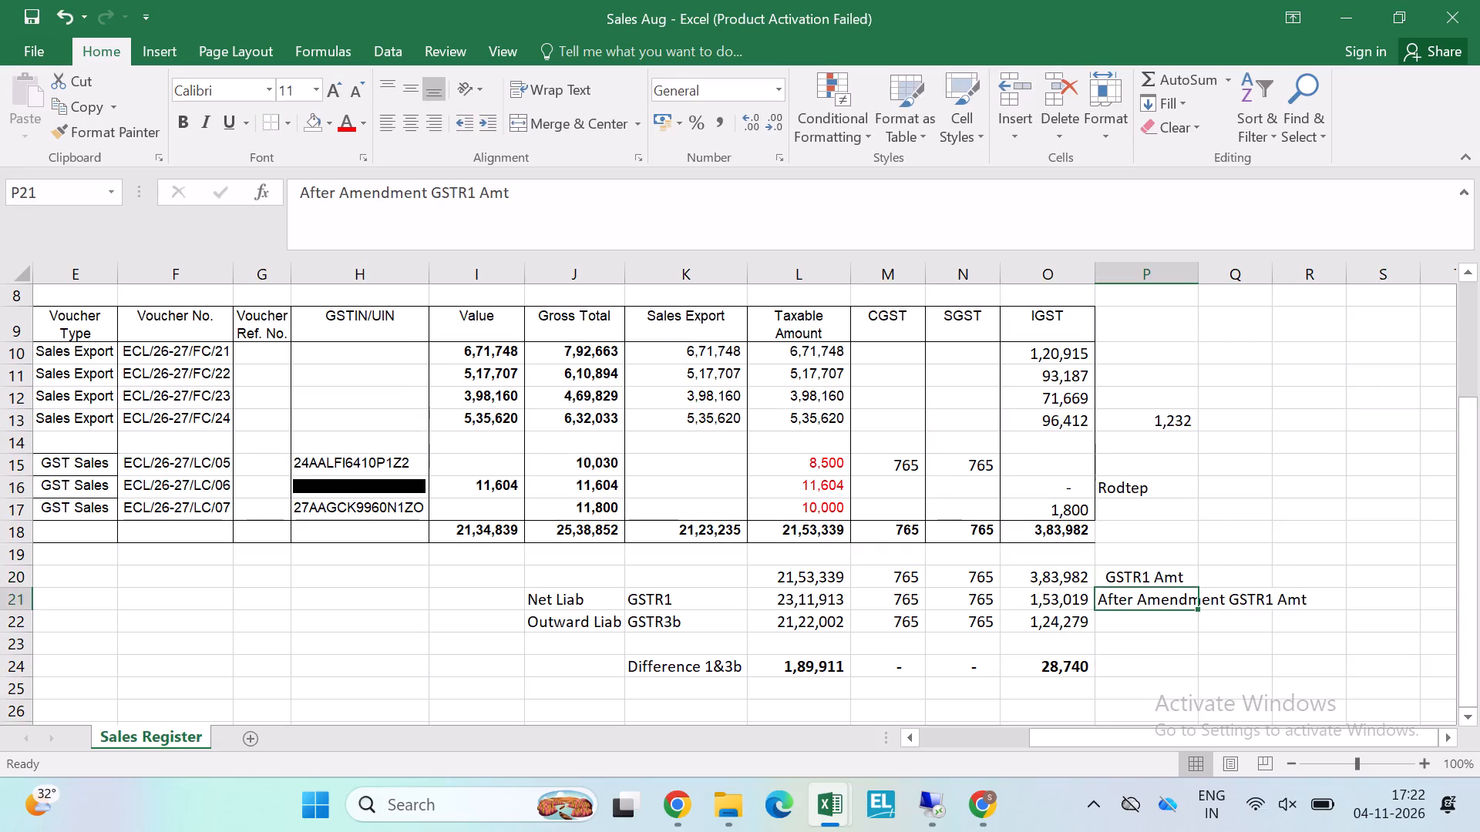
# Reword the P20 remark as "Before Amendment GSTR1 Amt", reusing the word Amendment copied from P21, and save the workbook.
pyautogui.press('F2')
pyautogui.hotkey('ctrl', 'Left')
pyautogui.hotkey('ctrl', 'Left')
pyautogui.hotkey('ctrl', 'Left')
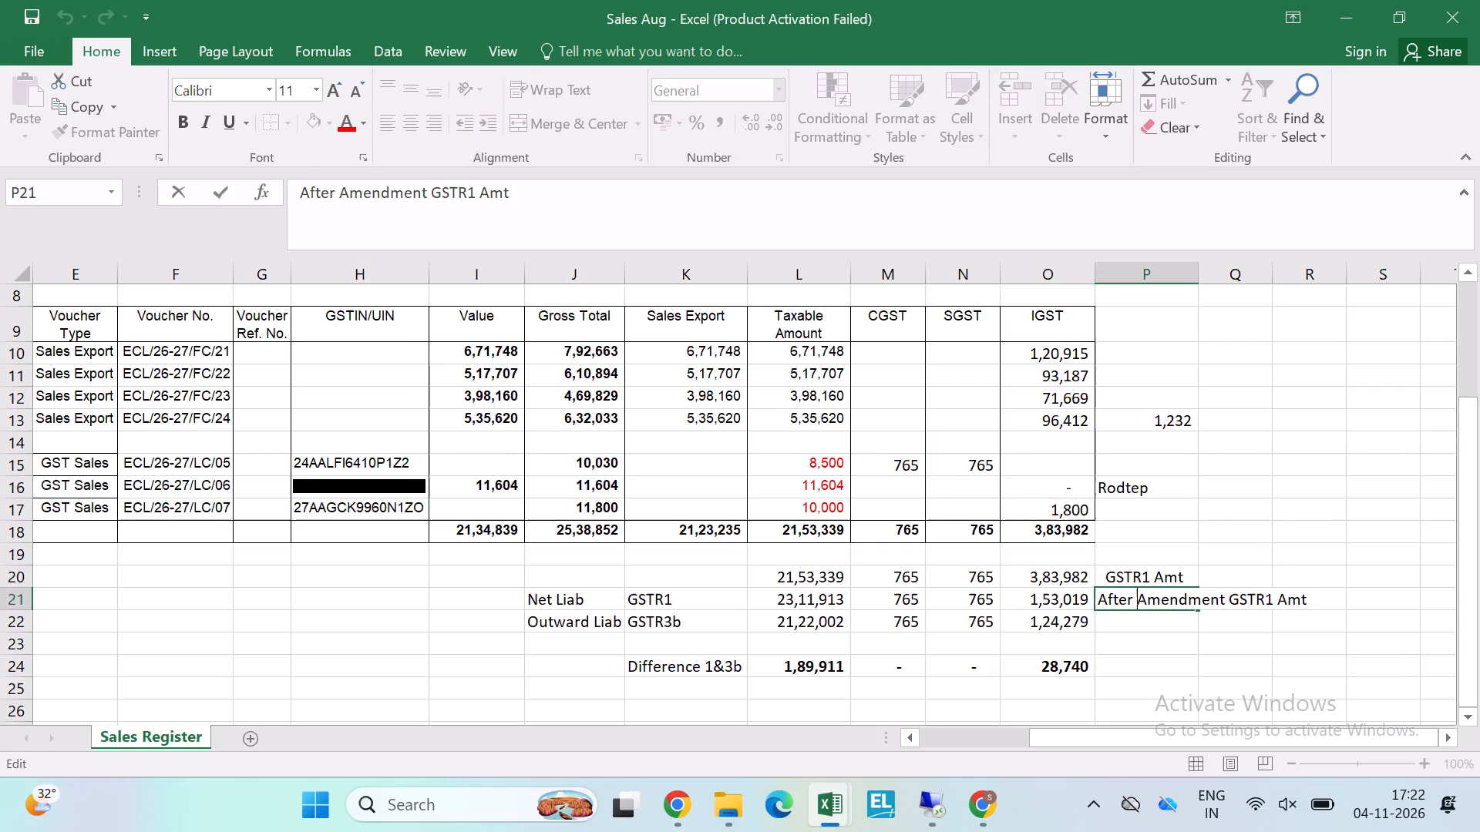
pyautogui.hotkey('ctrl', 'shift', 'Right')
pyautogui.hotkey('ctrl', 'c')
pyautogui.press('Return')
pyautogui.press('Up')
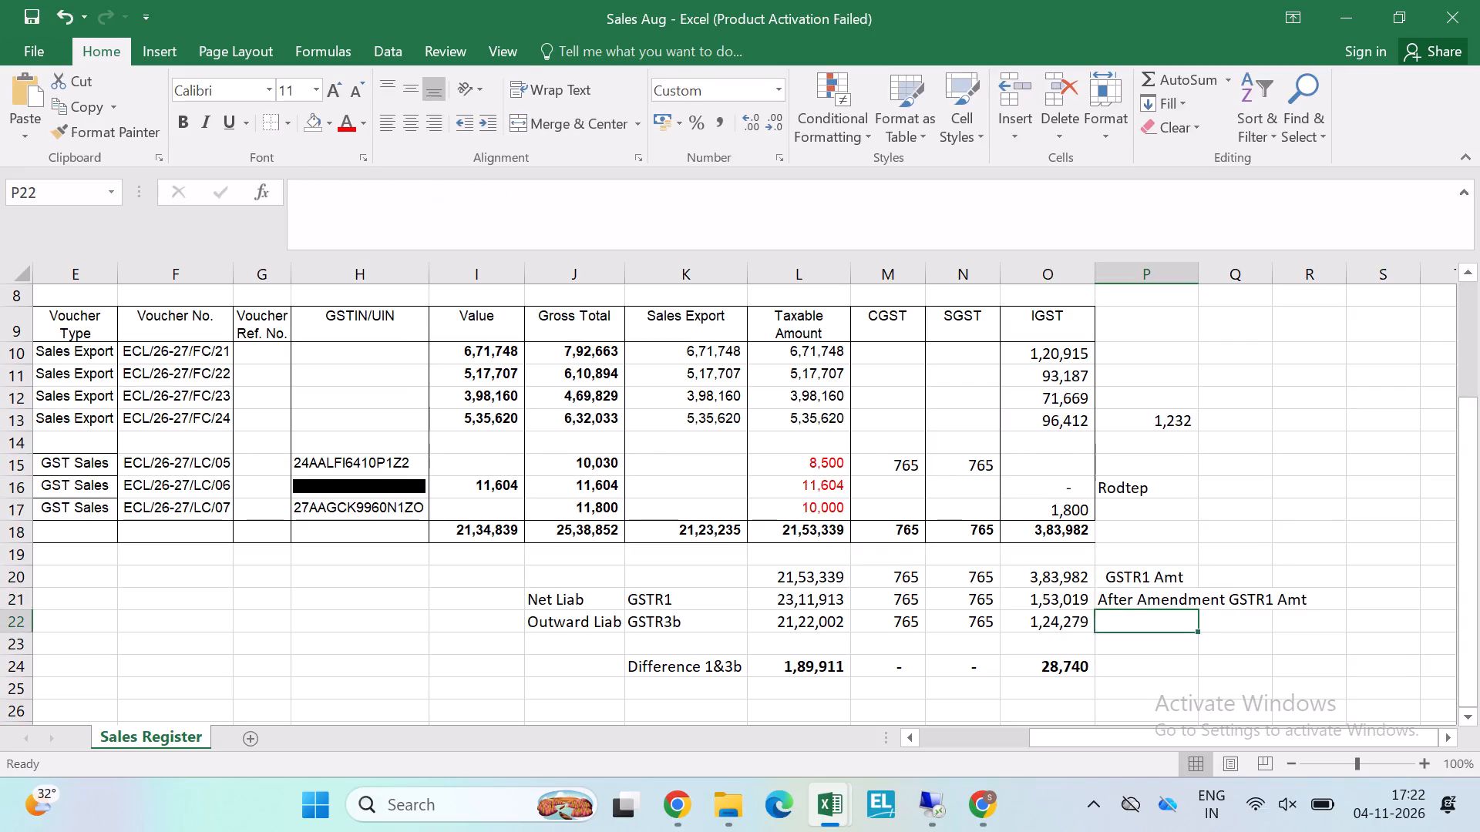
pyautogui.press('Up')
pyautogui.press('F2')
pyautogui.hotkey('ctrl', 'Left')
pyautogui.hotkey('ctrl', 'Left')
pyautogui.hotkey('ctrl', 'Left')
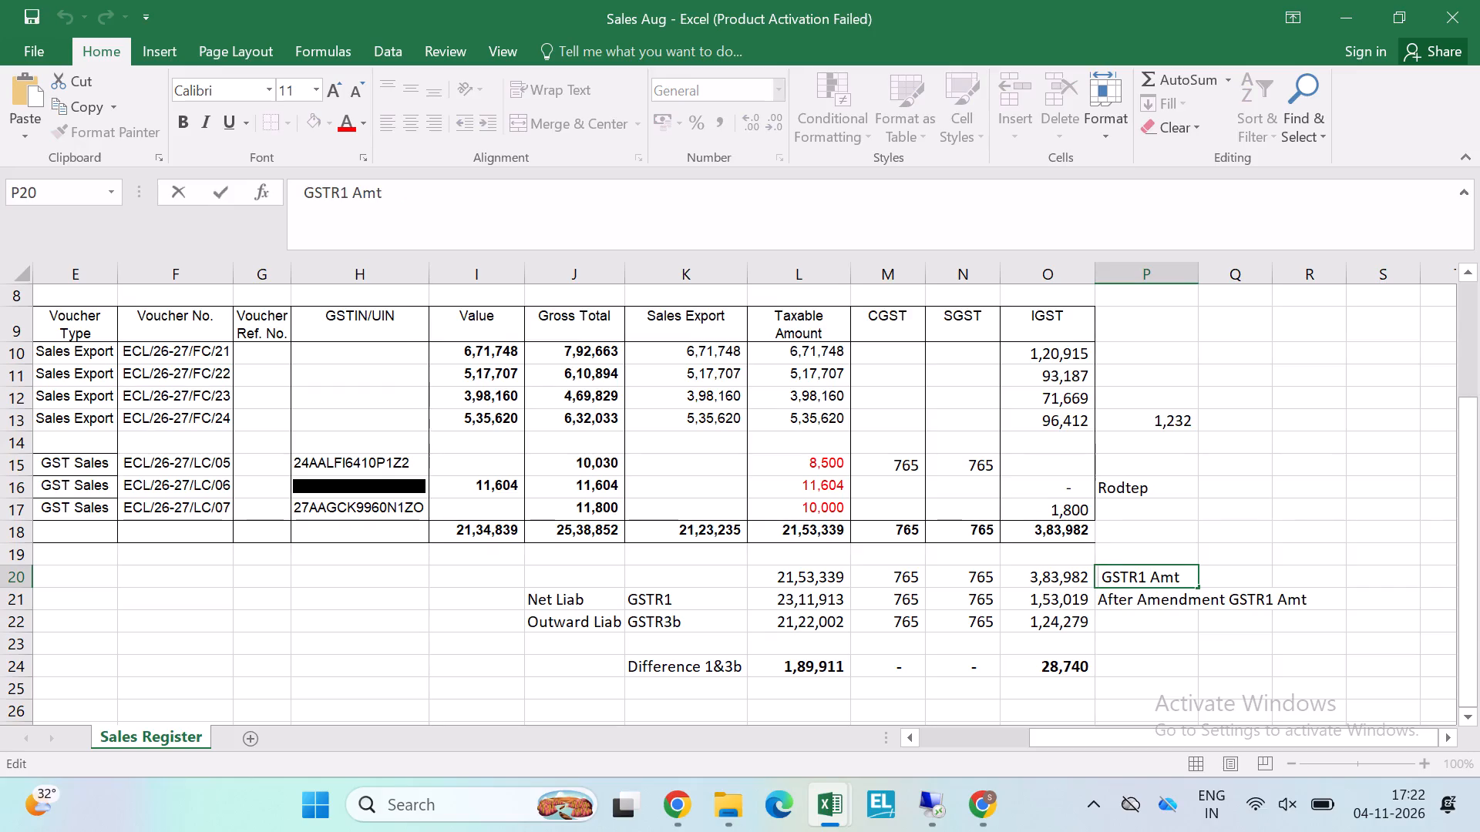
pyautogui.press('Right')
pyautogui.press('BackSpace')
pyautogui.write('Before')
pyautogui.press('space')
pyautogui.hotkey('ctrl', 'v')
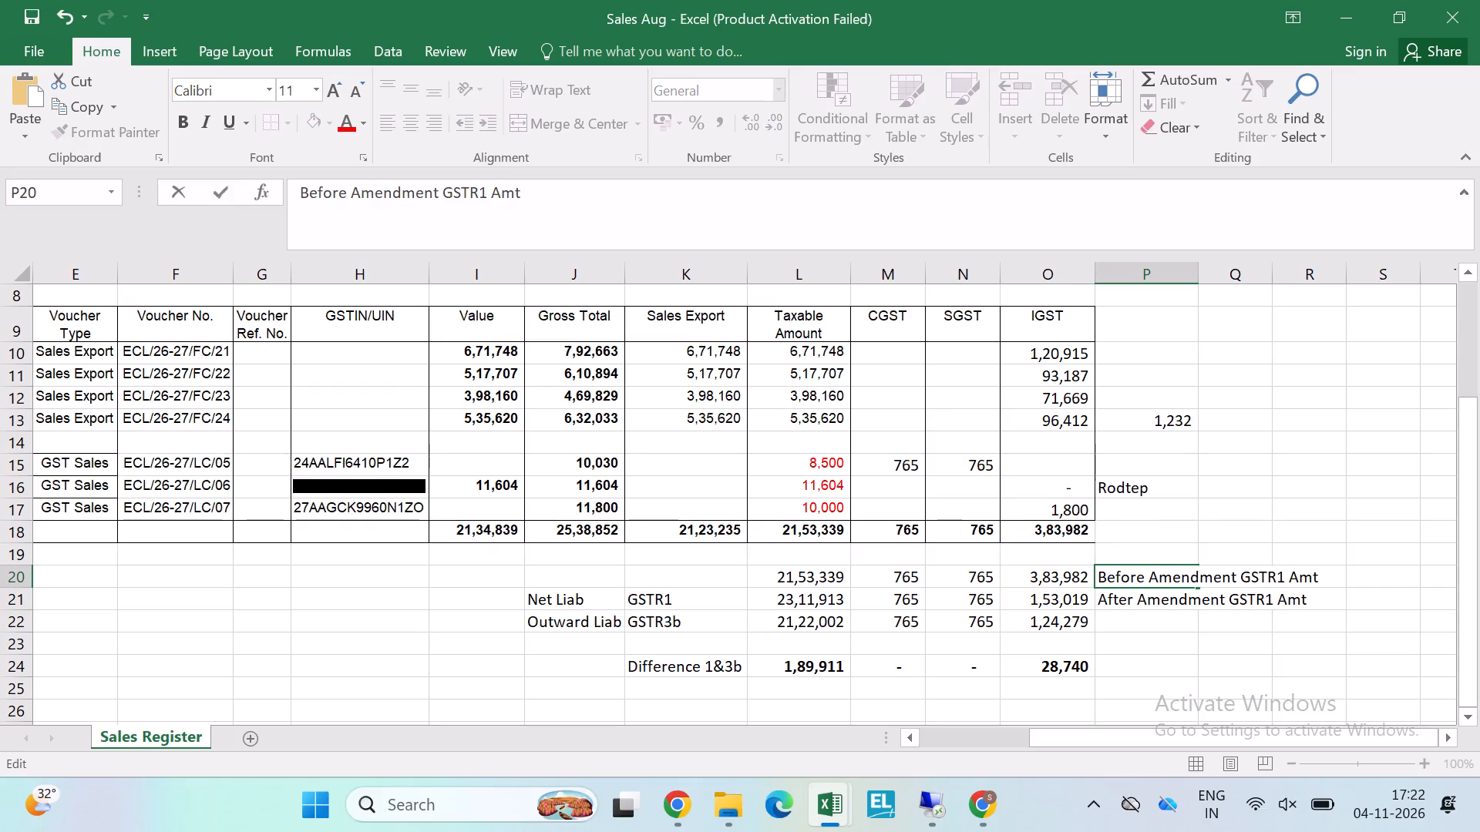
pyautogui.press('Return')
pyautogui.press('Up')
pyautogui.hotkey('ctrl', 's')
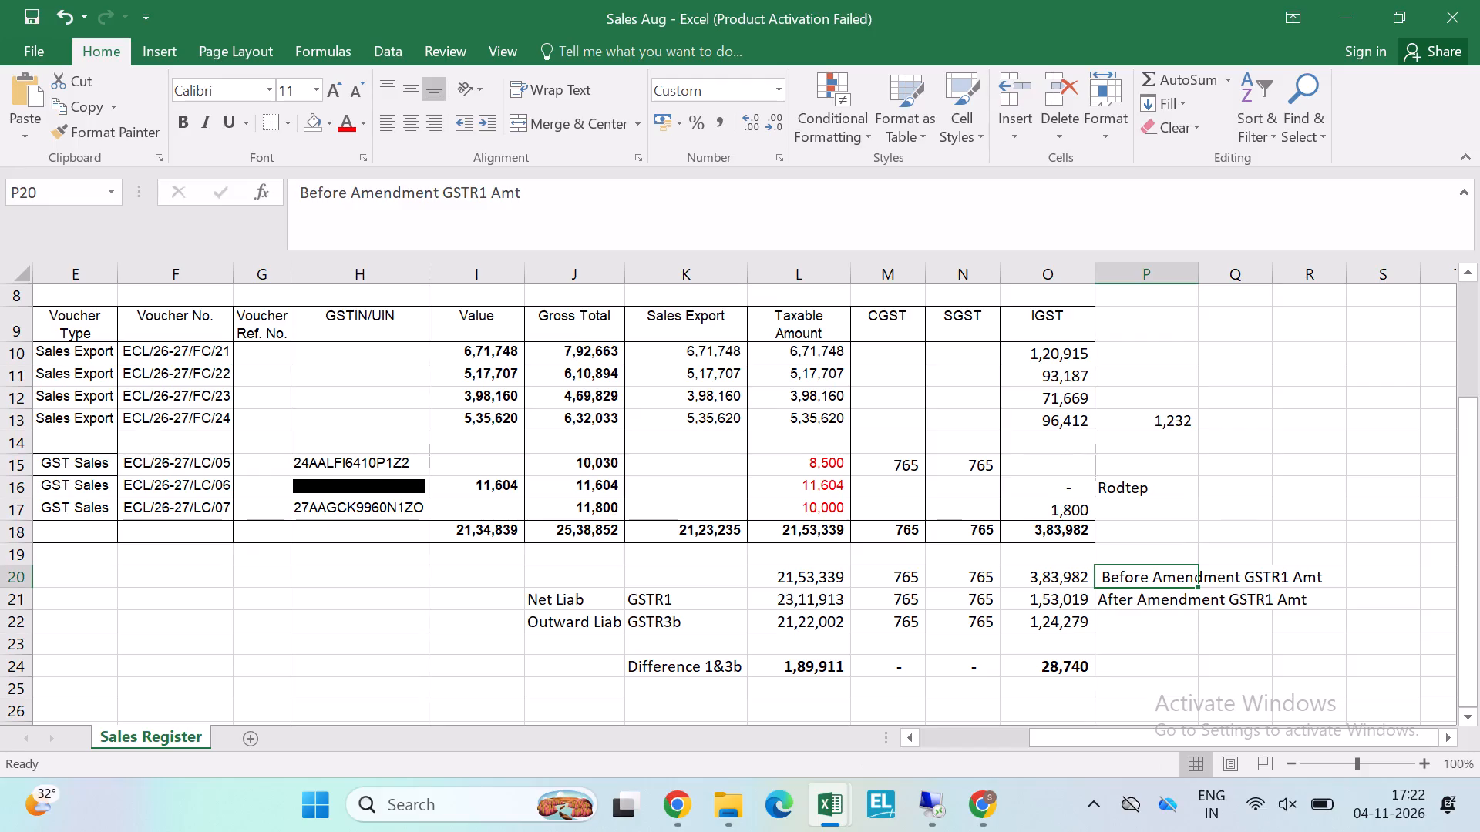
# Set the font colour of the whole Taxable Amount column L to black and save the workbook.
pyautogui.press('Left')
pyautogui.press('Left')
pyautogui.press('Left')
pyautogui.press('Left')
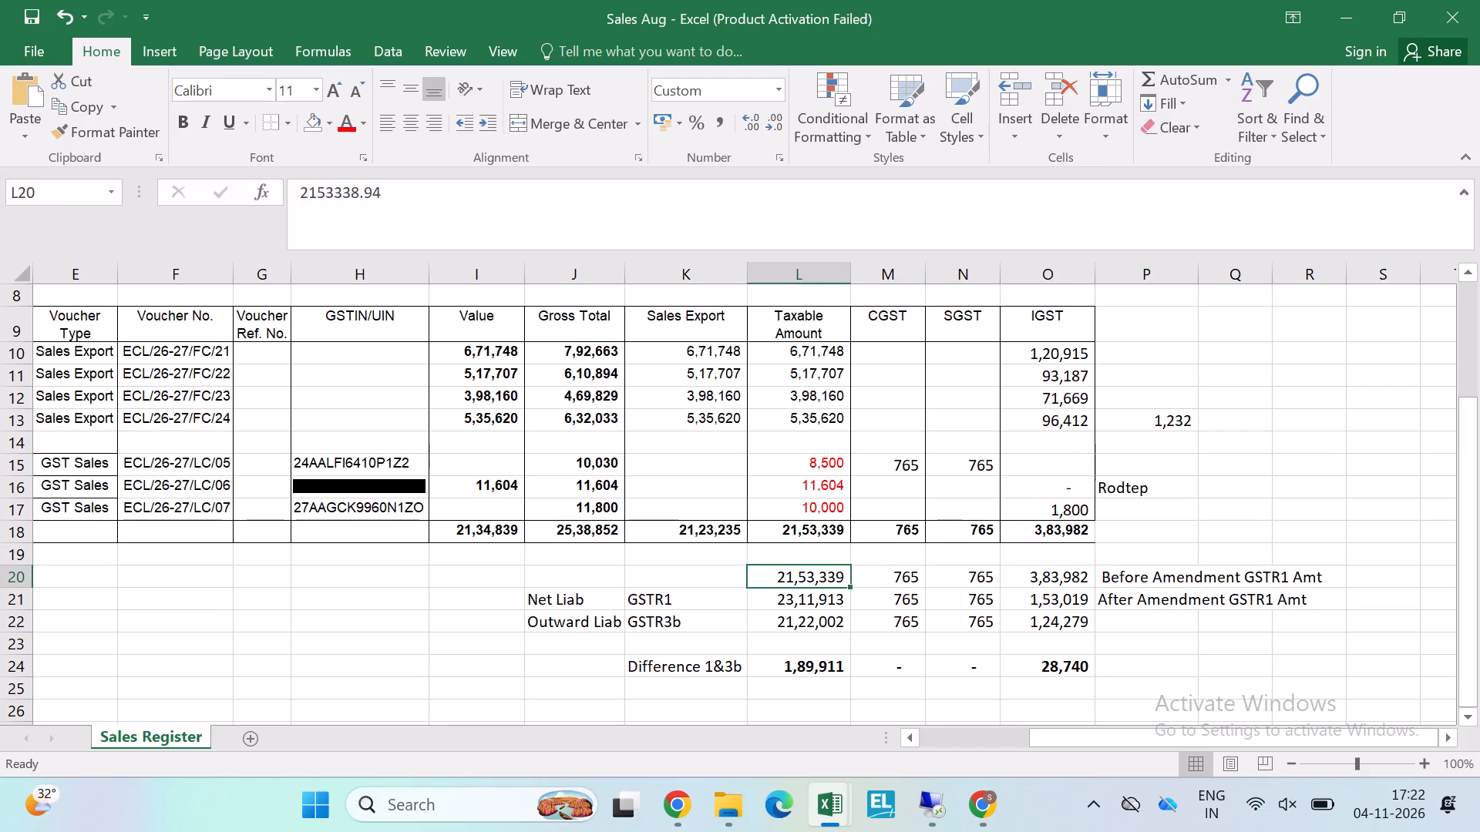
pyautogui.hotkey('ctrl', 'space')
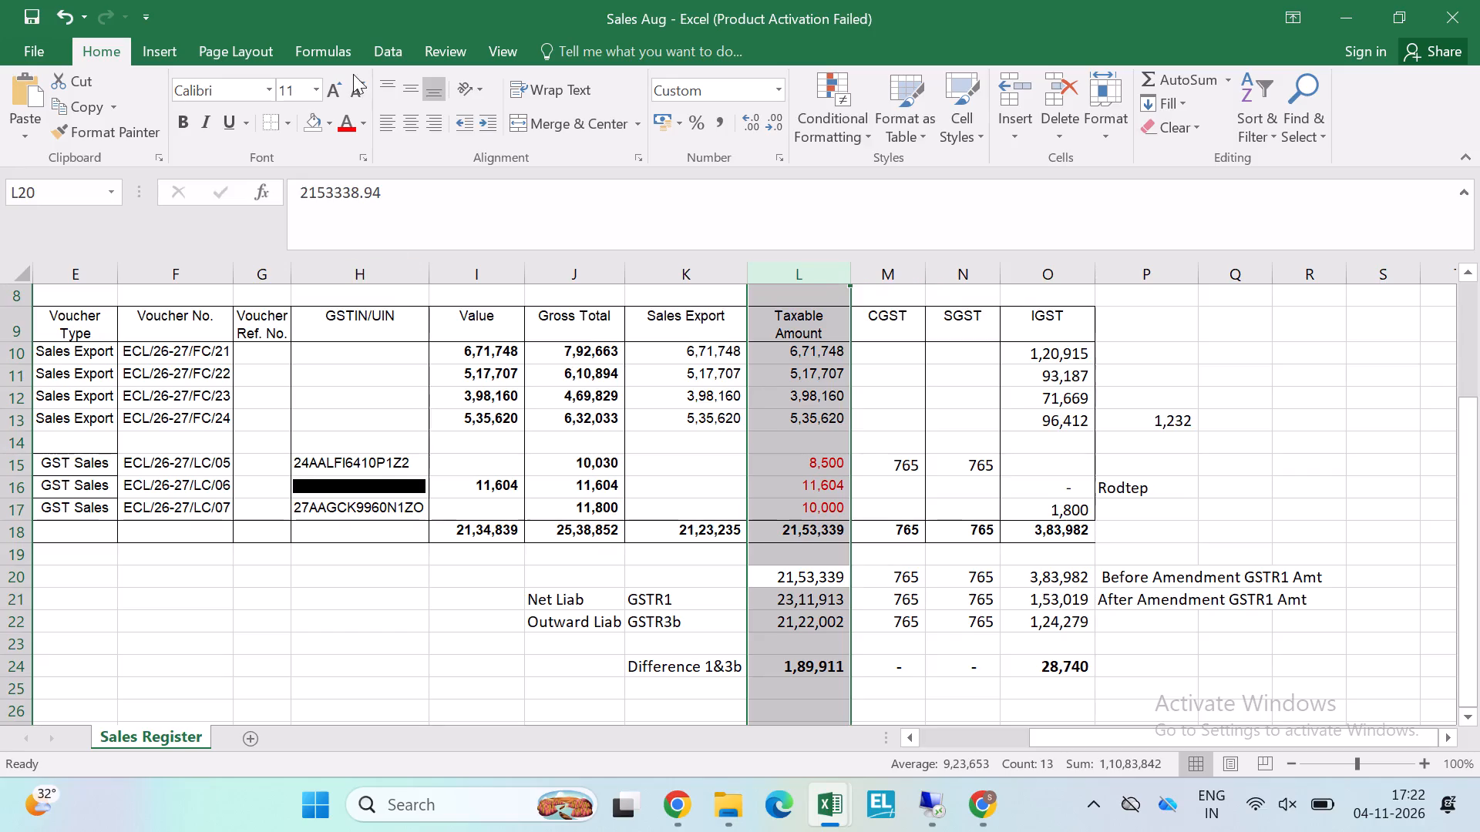
pyautogui.click(367, 119)
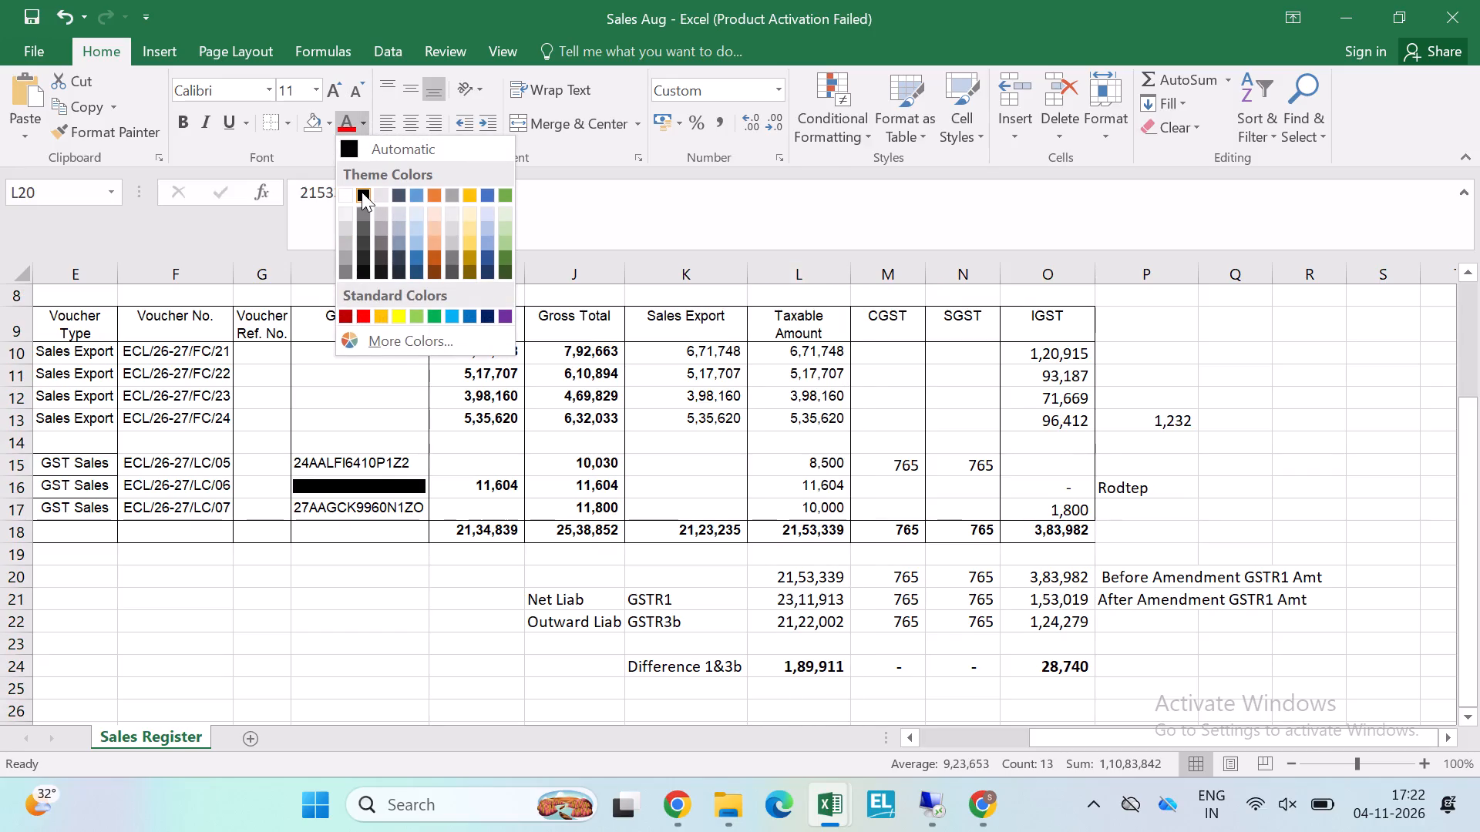
pyautogui.click(362, 192)
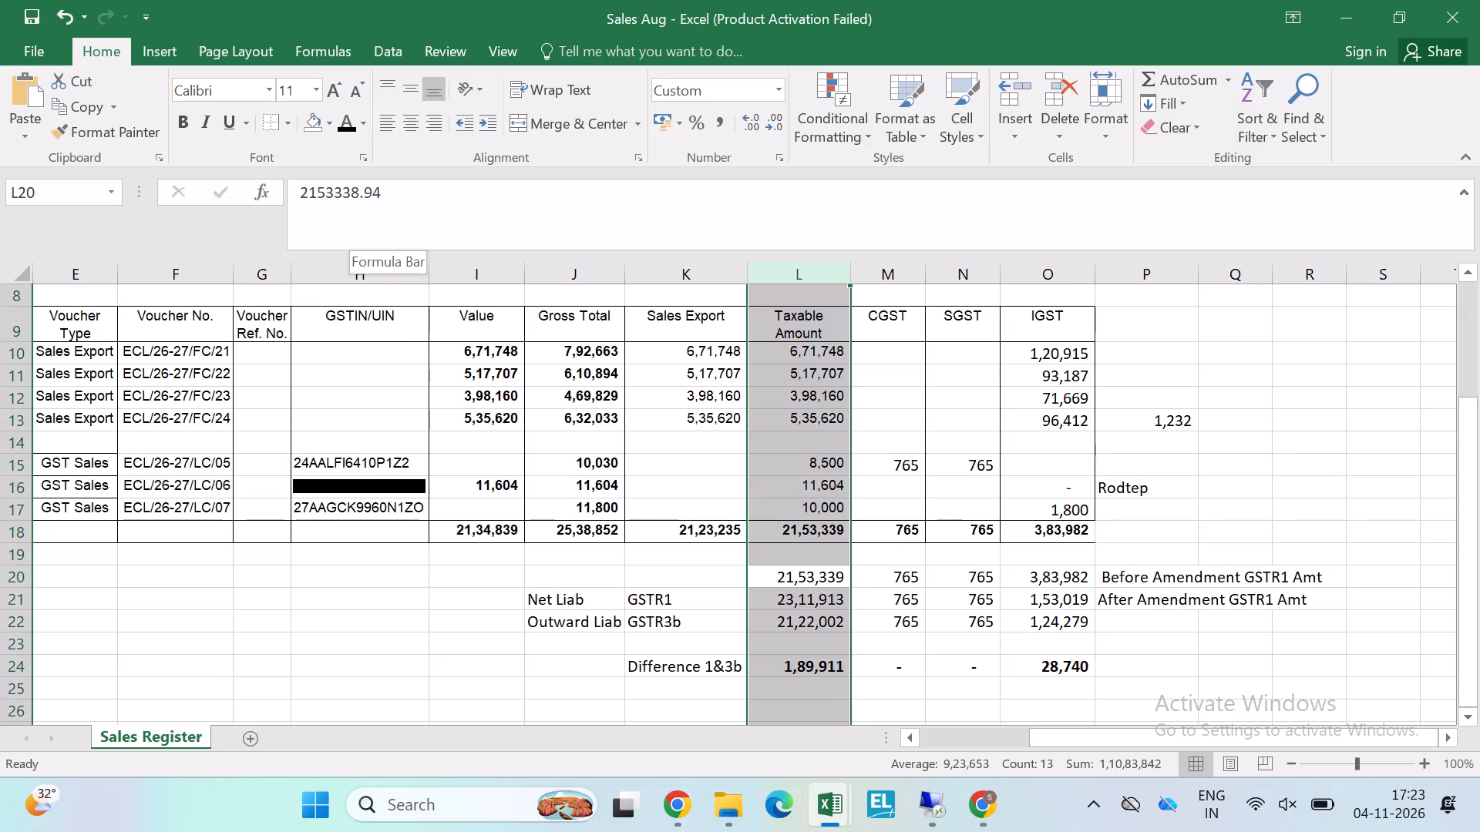
pyautogui.hotkey('ctrl', 's')
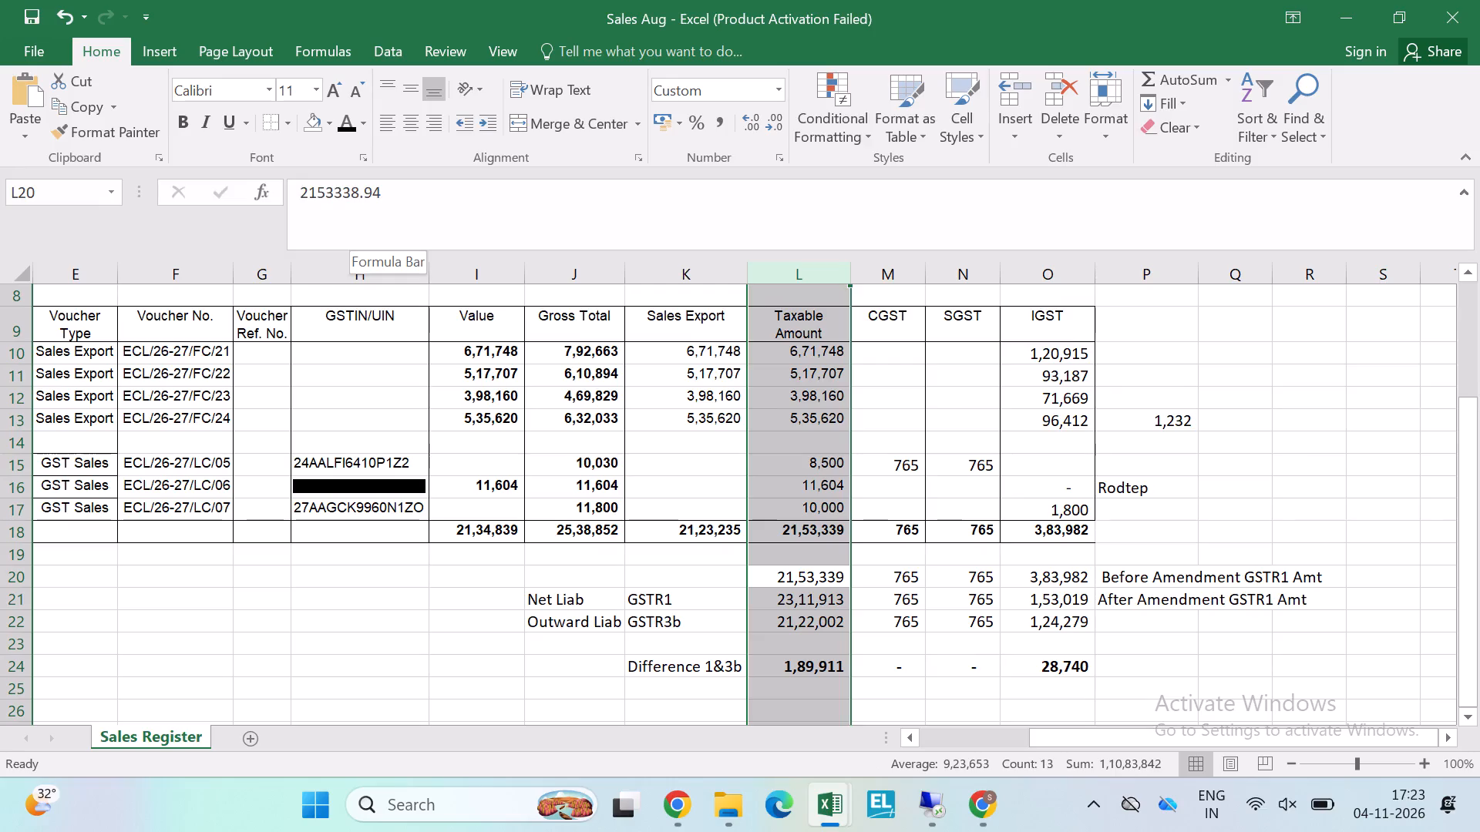
# Make the "Difference 1&3b" label in K24 bold and save the workbook.
pyautogui.press('Down')
pyautogui.press('Down')
pyautogui.press('Down')
pyautogui.press('Down')
pyautogui.press('Down')
pyautogui.press('Down')
pyautogui.press('Down')
pyautogui.press('Up')
pyautogui.press('Up')
pyautogui.press('Up')
pyautogui.press('Left')
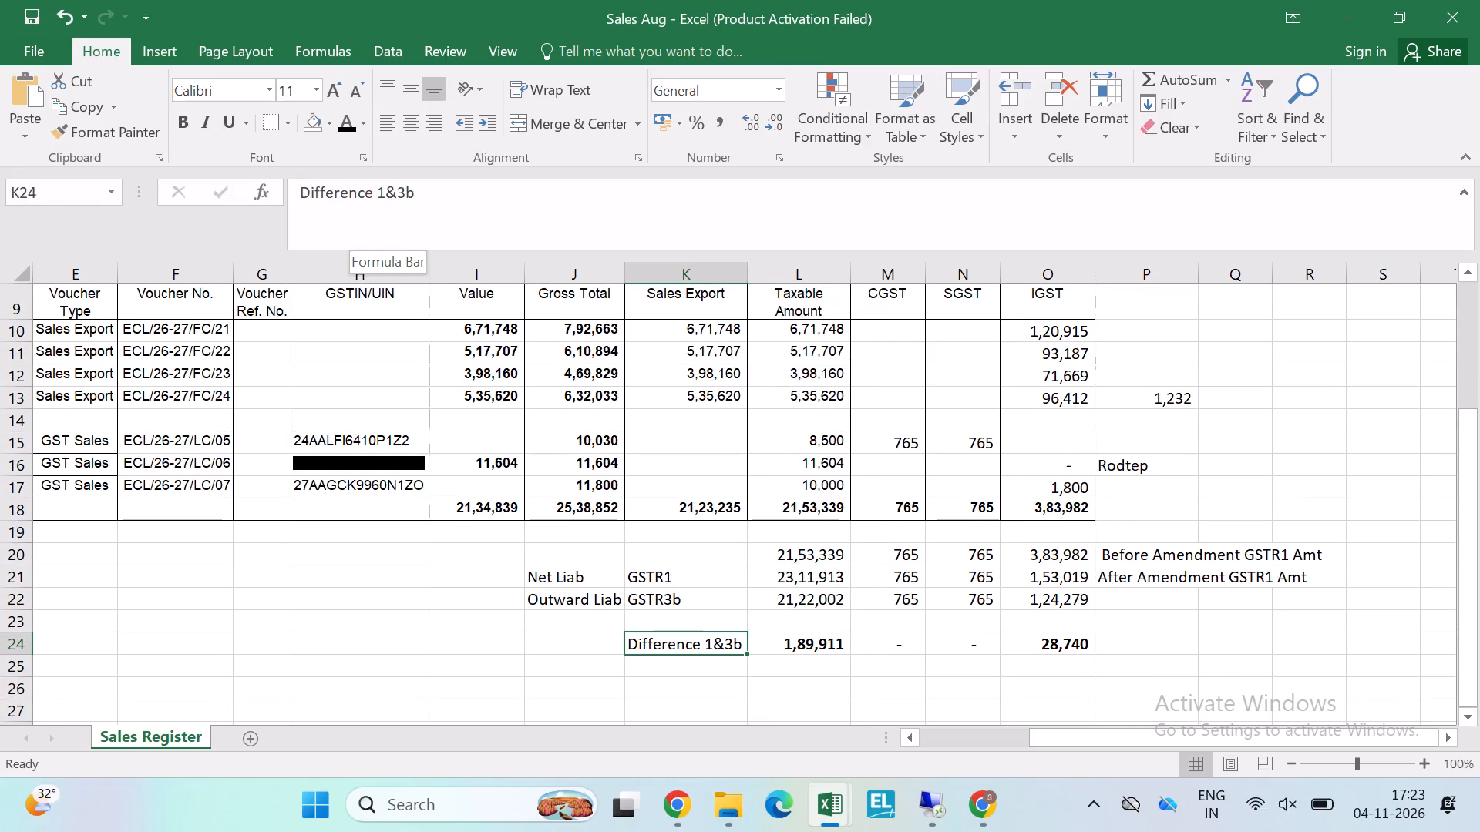
pyautogui.press('Right')
pyautogui.press('Left')
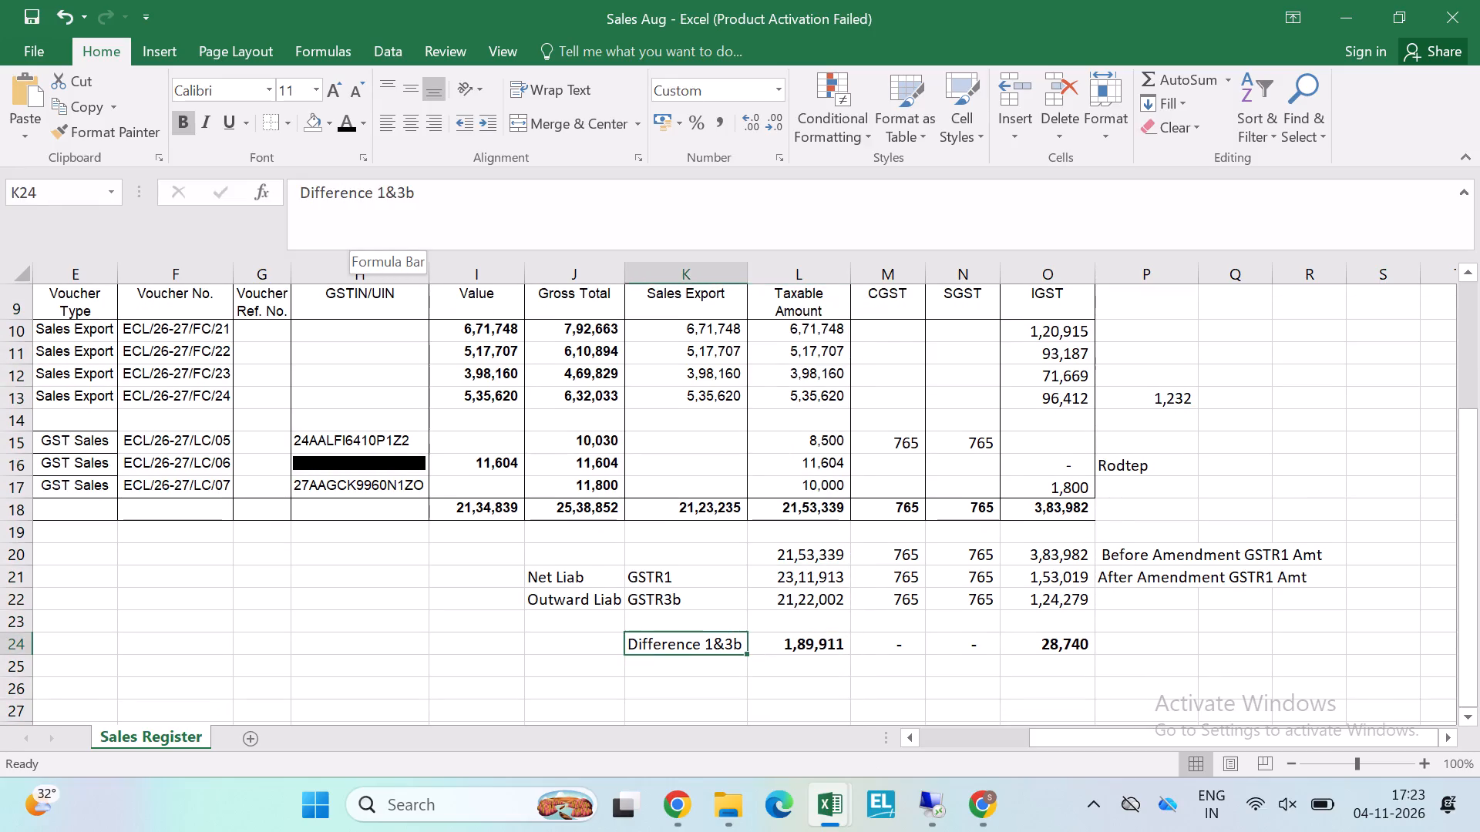
pyautogui.hotkey('ctrl', 'b')
pyautogui.hotkey('ctrl', 's')
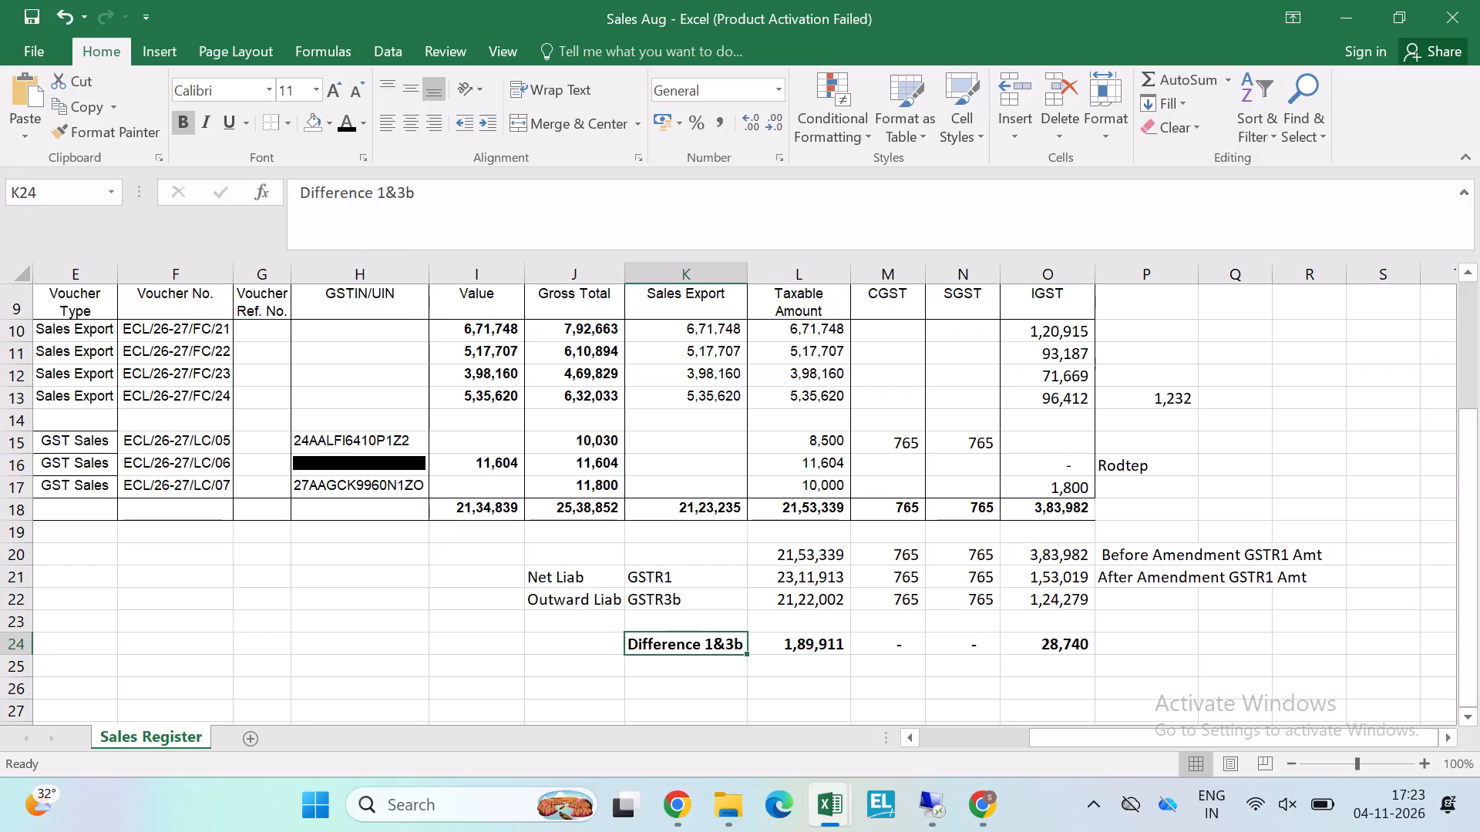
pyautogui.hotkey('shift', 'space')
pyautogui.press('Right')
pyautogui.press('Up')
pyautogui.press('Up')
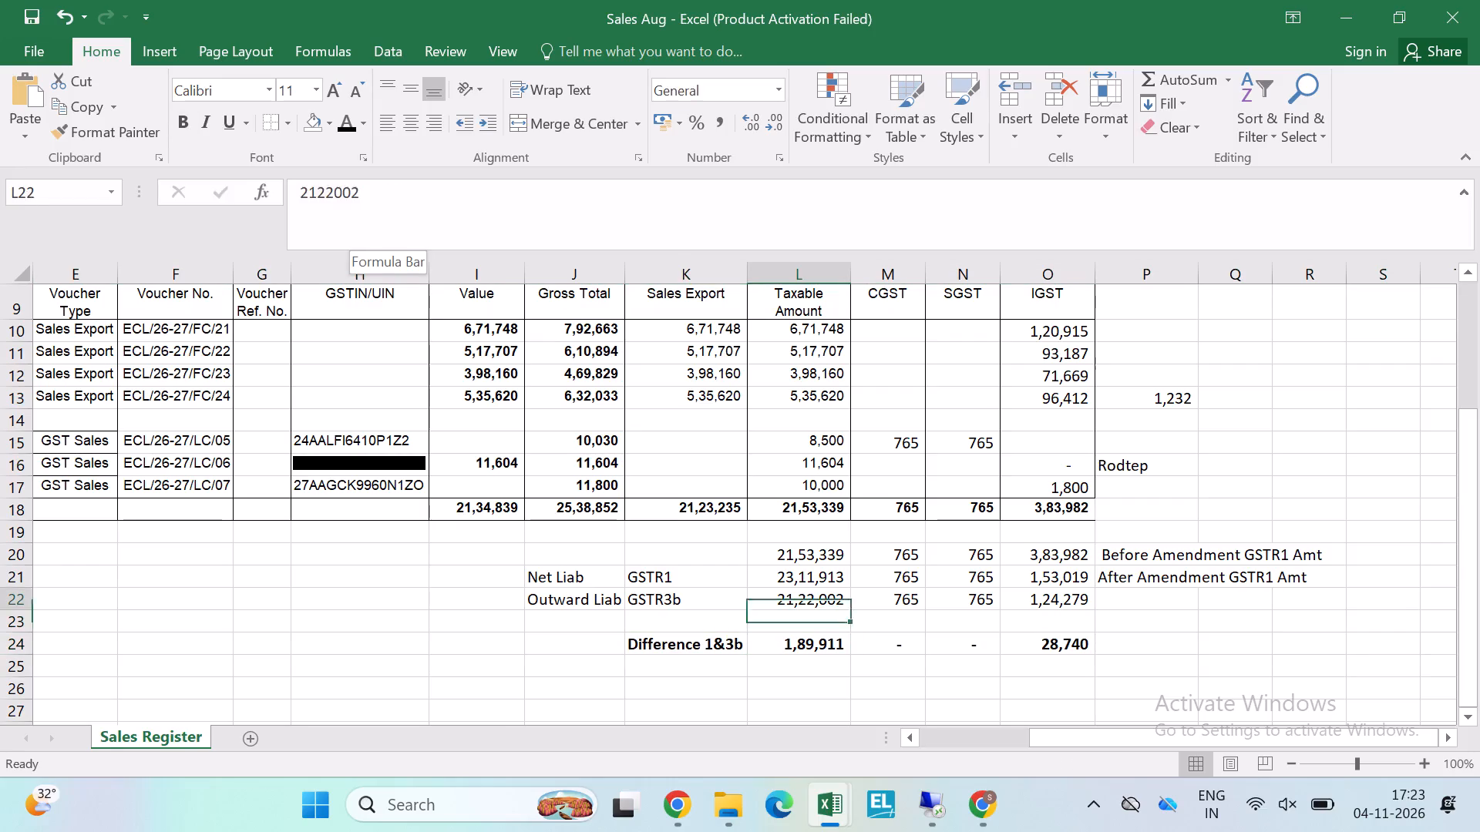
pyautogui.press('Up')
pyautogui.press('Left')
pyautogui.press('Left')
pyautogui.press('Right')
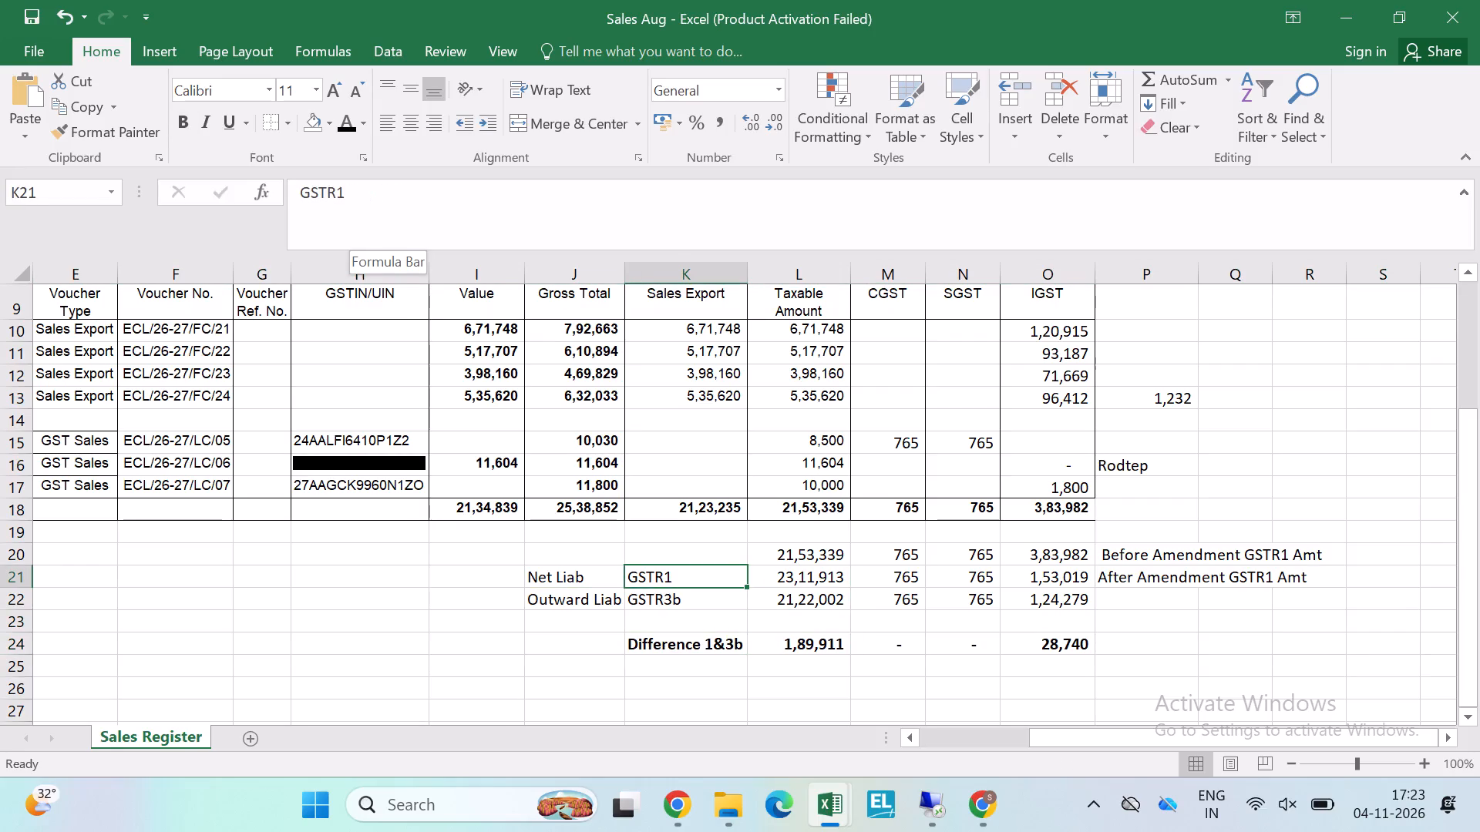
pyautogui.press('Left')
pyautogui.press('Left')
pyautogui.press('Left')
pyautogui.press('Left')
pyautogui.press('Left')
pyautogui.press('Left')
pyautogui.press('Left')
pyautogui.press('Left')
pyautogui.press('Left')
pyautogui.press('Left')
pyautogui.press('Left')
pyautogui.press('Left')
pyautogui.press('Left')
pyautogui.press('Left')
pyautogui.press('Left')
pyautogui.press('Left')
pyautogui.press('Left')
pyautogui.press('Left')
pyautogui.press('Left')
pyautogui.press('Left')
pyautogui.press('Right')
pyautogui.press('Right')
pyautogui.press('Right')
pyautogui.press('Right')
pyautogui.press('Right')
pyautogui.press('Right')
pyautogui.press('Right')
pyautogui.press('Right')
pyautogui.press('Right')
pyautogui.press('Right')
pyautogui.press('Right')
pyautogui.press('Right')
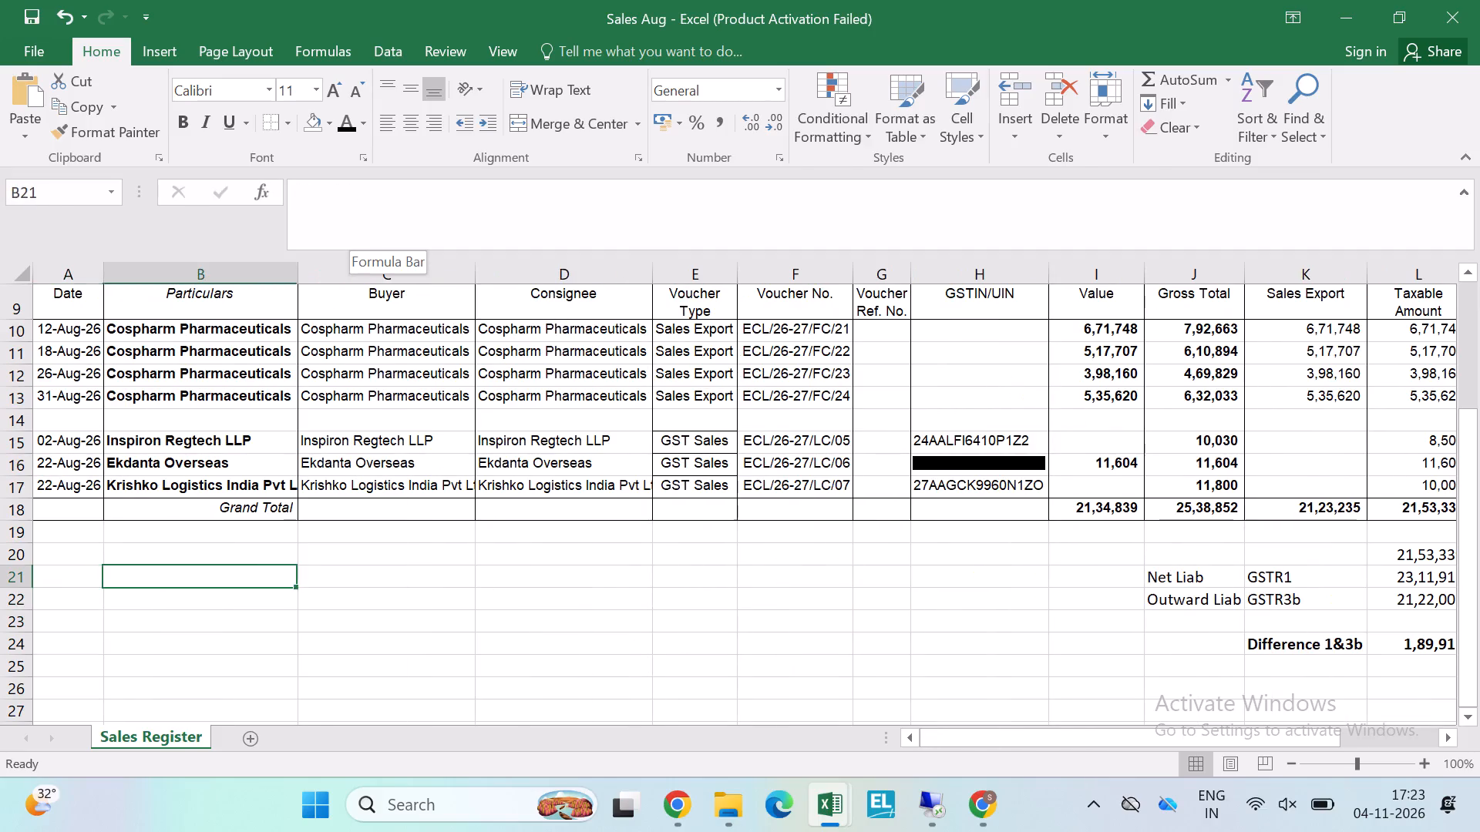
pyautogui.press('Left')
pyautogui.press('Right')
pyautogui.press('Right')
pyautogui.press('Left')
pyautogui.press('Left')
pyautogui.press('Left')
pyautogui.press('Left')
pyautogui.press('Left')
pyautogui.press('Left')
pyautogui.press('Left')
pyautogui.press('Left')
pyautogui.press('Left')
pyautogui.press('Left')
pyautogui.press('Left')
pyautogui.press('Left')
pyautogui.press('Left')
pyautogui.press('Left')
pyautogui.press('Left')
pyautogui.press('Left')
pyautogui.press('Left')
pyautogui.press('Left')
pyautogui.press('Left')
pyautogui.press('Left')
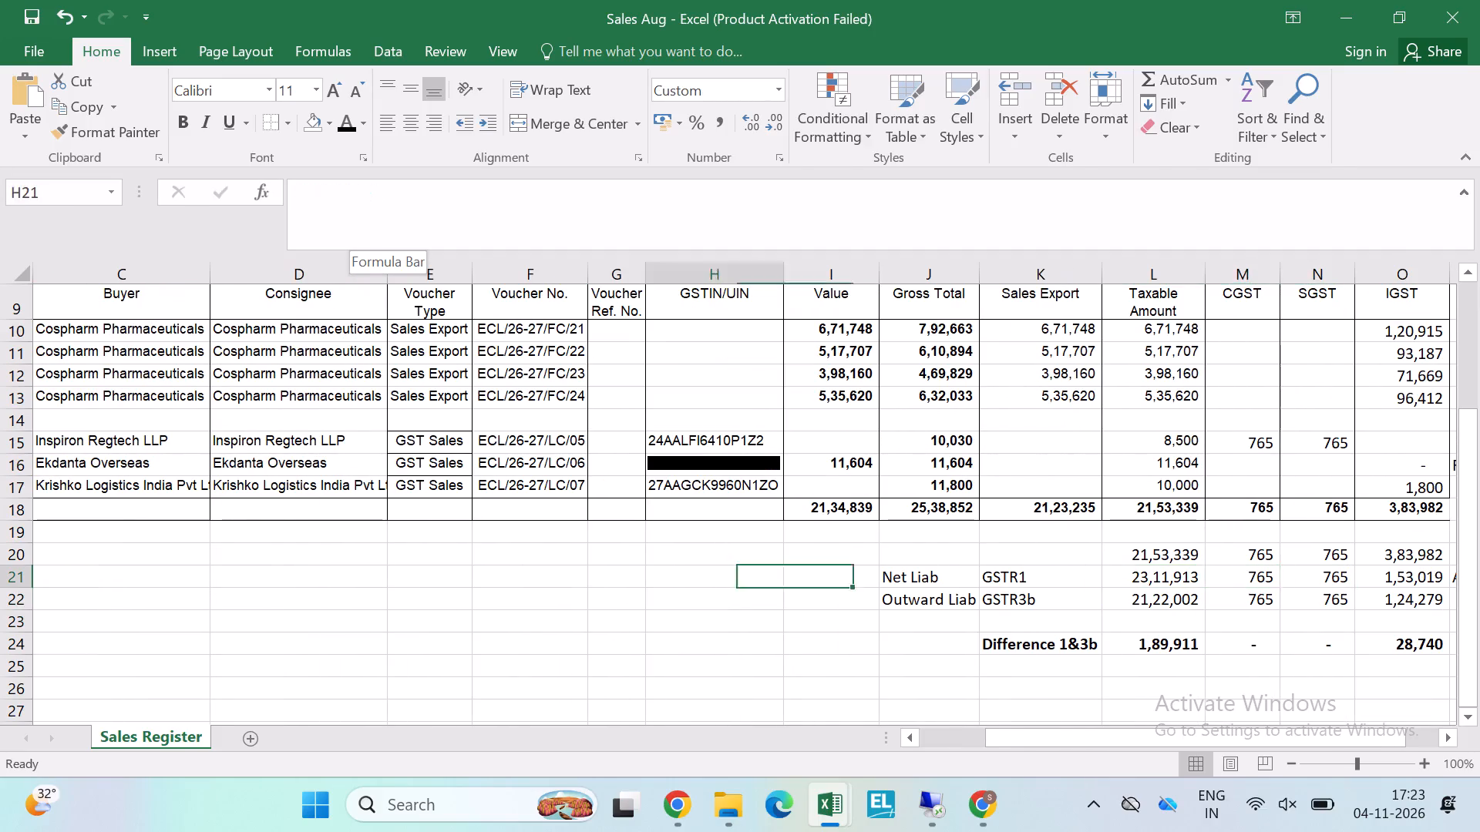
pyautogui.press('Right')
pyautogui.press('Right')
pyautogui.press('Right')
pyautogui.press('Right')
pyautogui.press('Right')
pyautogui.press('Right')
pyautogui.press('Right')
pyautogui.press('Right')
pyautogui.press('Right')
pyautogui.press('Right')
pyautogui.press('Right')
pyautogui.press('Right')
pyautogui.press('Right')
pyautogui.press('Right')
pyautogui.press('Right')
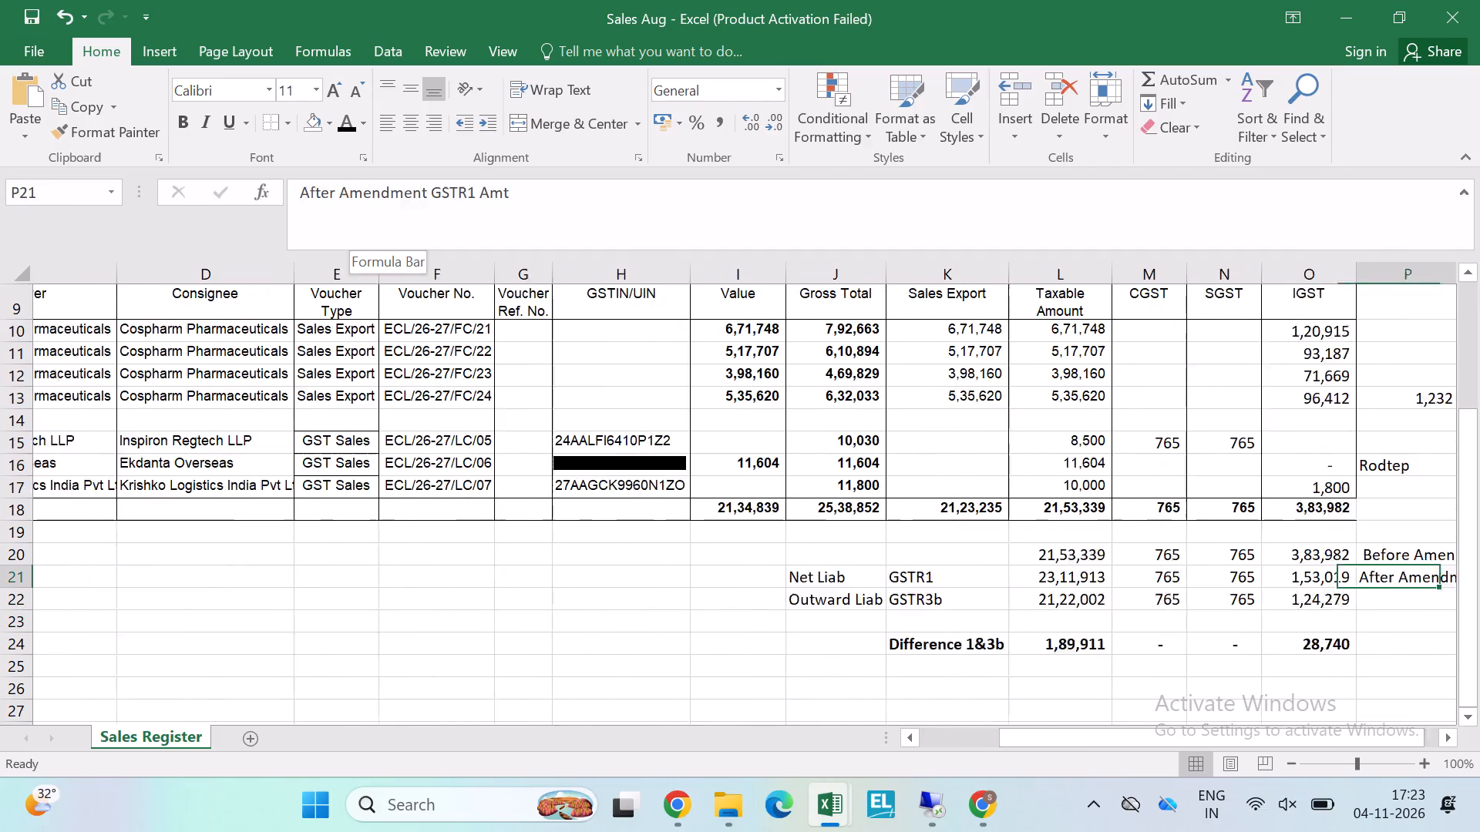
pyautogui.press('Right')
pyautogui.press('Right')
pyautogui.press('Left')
# Delete the empty row 14 between the Sales Export and GST Sales entries and save the workbook.
pyautogui.hotkey('ctrl', 'Up')
pyautogui.press('Left')
pyautogui.press('Left')
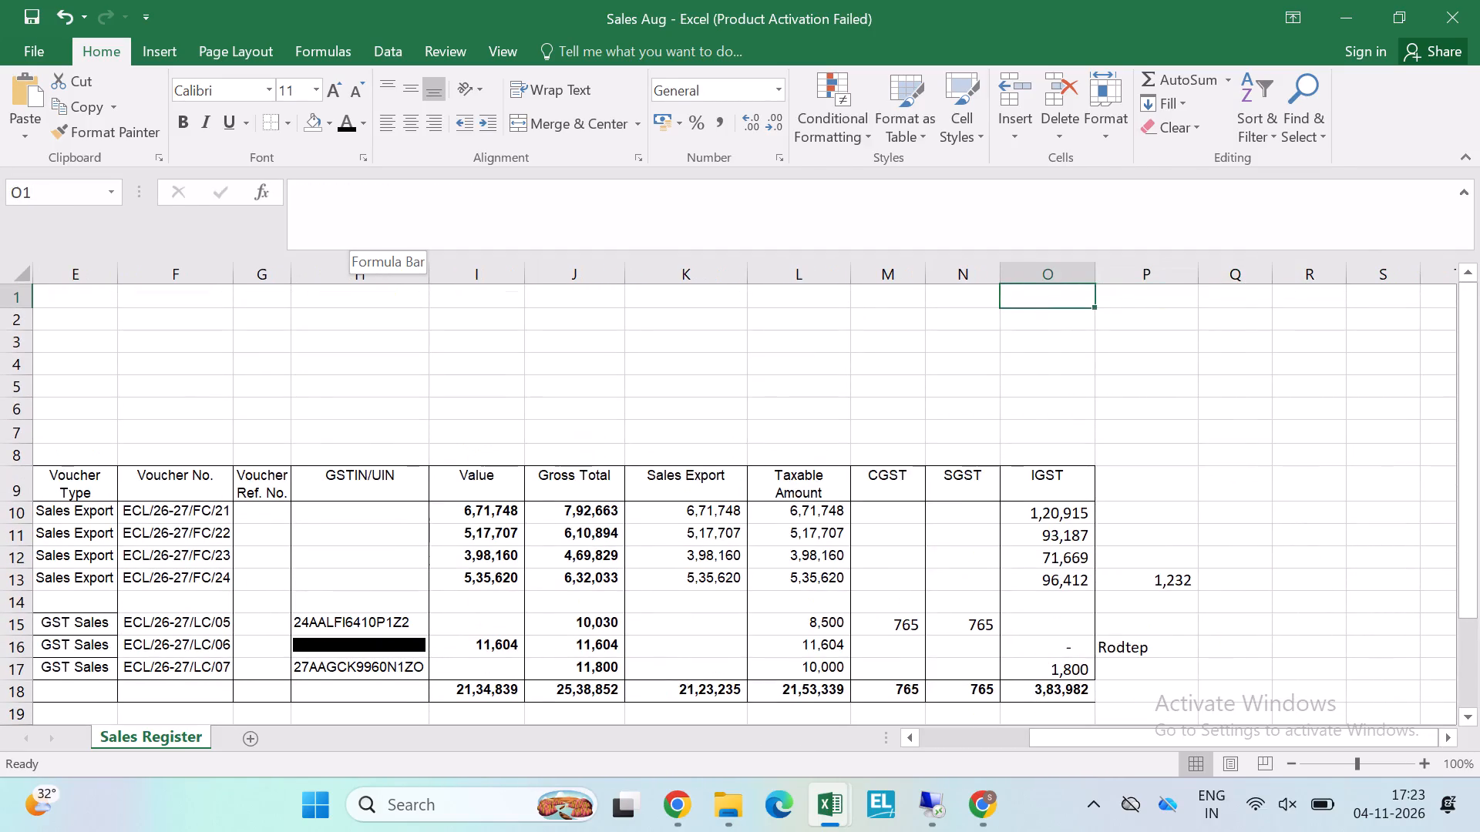
pyautogui.hotkey('ctrl', 'Down')
pyautogui.hotkey('ctrl', 'Down')
pyautogui.press('Down')
pyautogui.hotkey('shift', 'space')
pyautogui.hotkey('ctrl', '-')
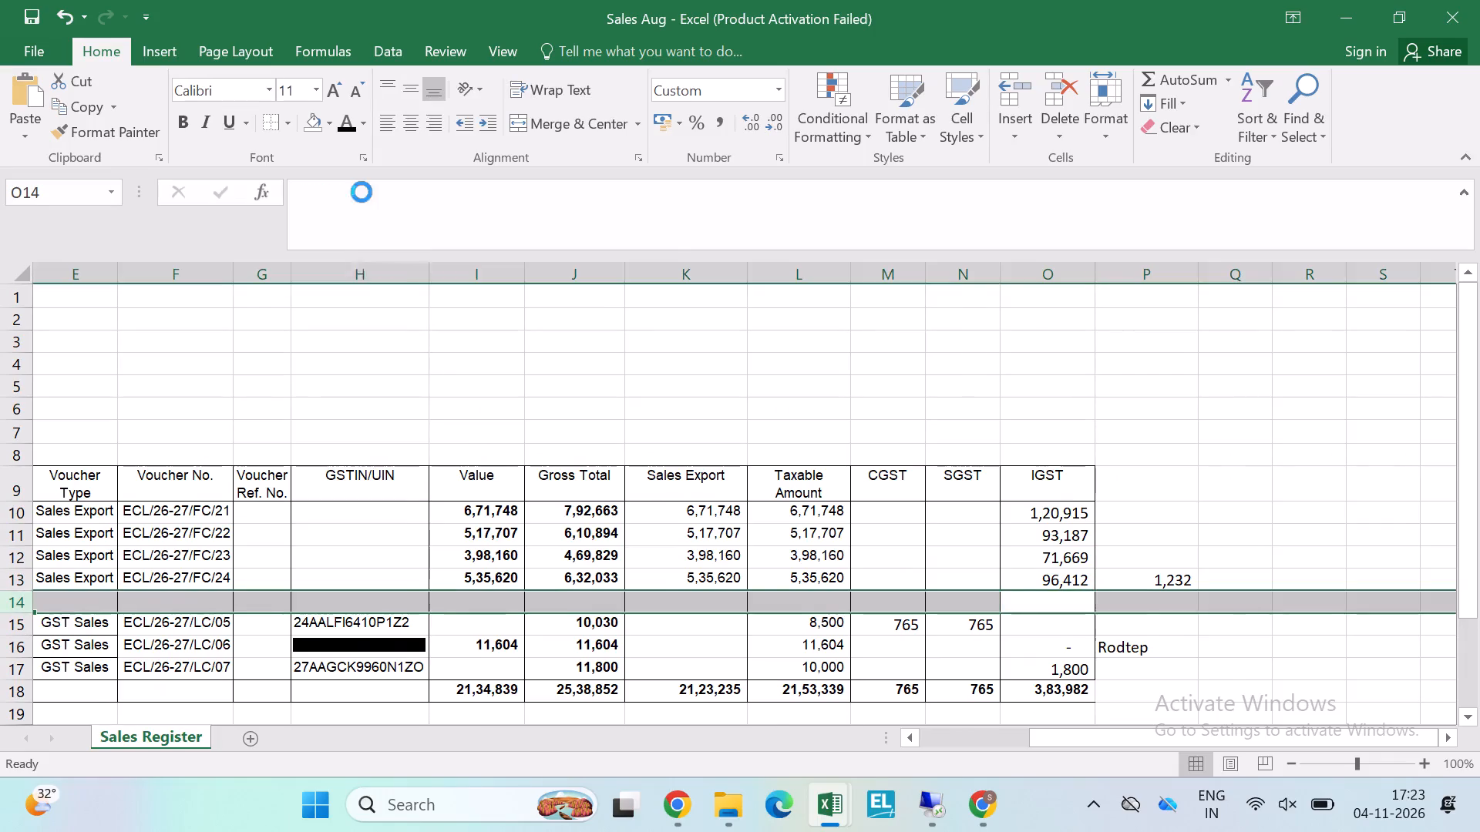
pyautogui.press('Down')
pyautogui.press('Down')
pyautogui.press('Down')
pyautogui.press('Down')
pyautogui.press('Down')
pyautogui.press('Down')
pyautogui.press('Down')
pyautogui.press('Down')
pyautogui.press('Down')
pyautogui.press('Down')
pyautogui.press('Down')
pyautogui.press('Down')
pyautogui.press('Up')
pyautogui.press('Up')
pyautogui.press('Up')
pyautogui.press('Up')
pyautogui.press('Up')
pyautogui.press('Up')
pyautogui.press('Up')
pyautogui.press('Up')
pyautogui.press('Up')
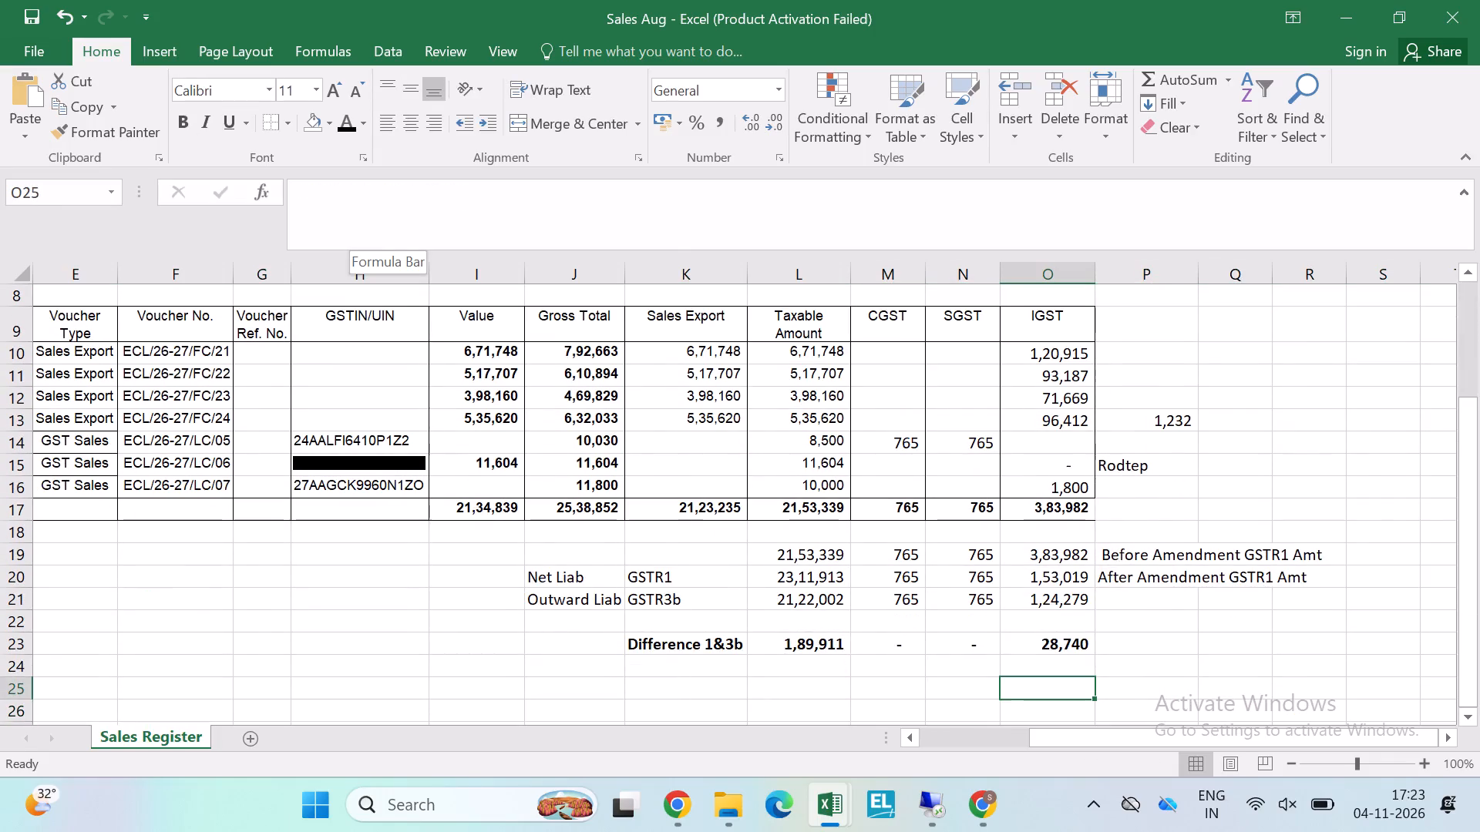
pyautogui.press('Down')
pyautogui.press('Down')
pyautogui.press('Down')
pyautogui.hotkey('ctrl', 's')
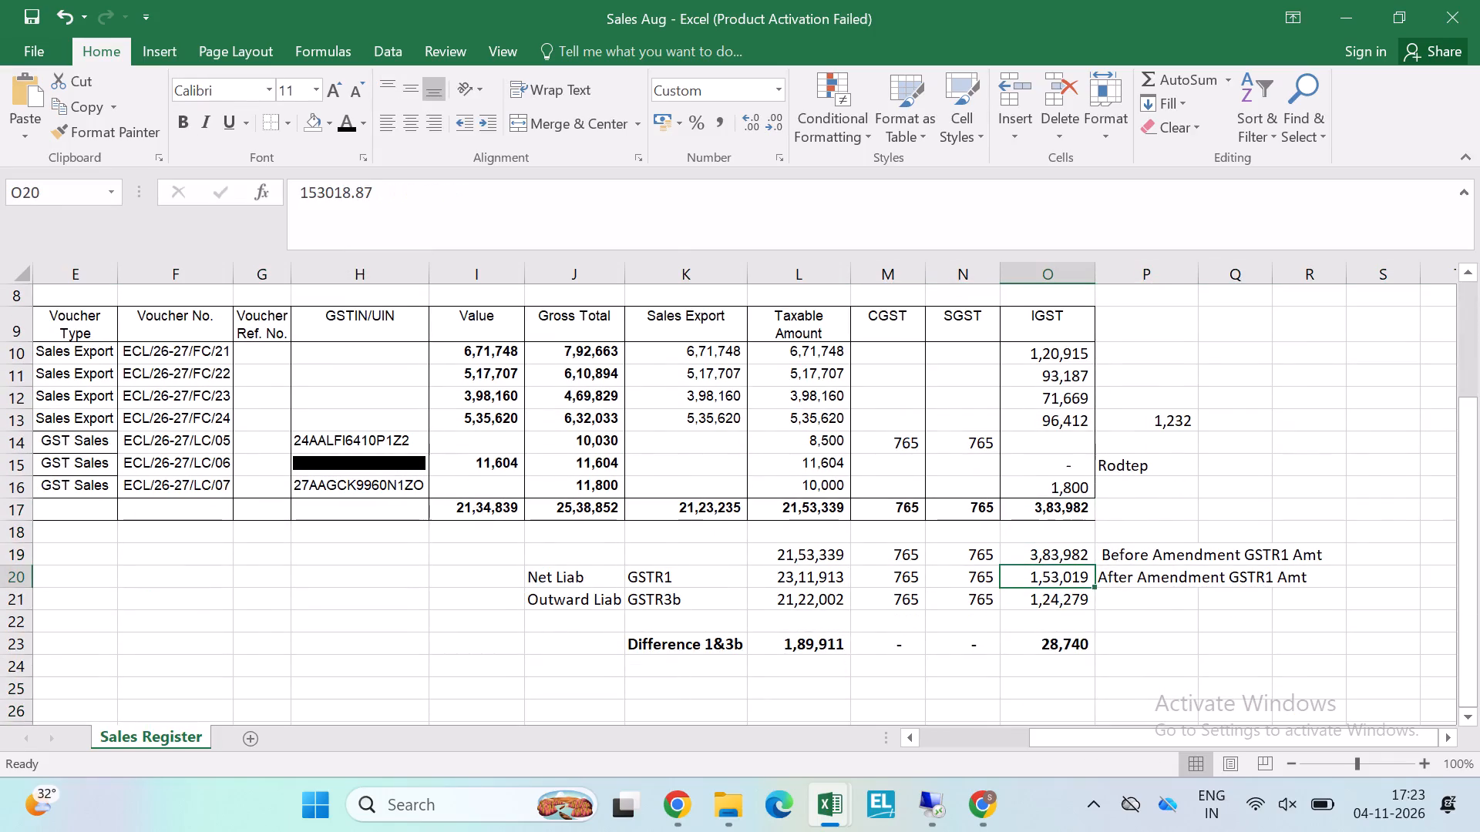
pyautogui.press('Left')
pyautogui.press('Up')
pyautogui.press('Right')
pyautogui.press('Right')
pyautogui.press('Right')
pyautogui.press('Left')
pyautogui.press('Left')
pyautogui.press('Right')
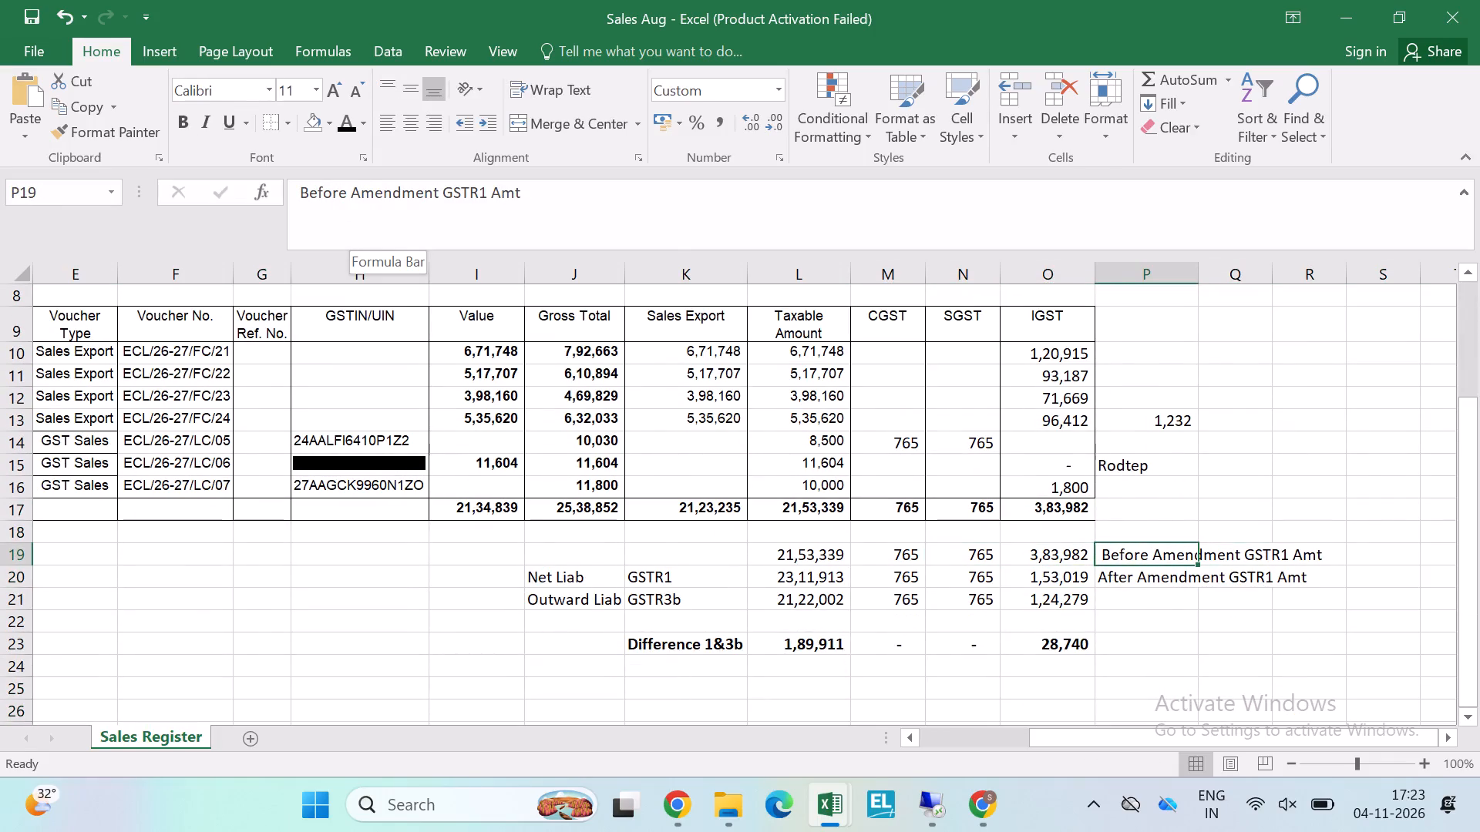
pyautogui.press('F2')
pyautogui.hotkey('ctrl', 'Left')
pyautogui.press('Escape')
# Copy the formatting of the "After Amendment GSTR1 Amt" remark in P20 onto the remark in P19 and save the workbook.
pyautogui.press('Down')
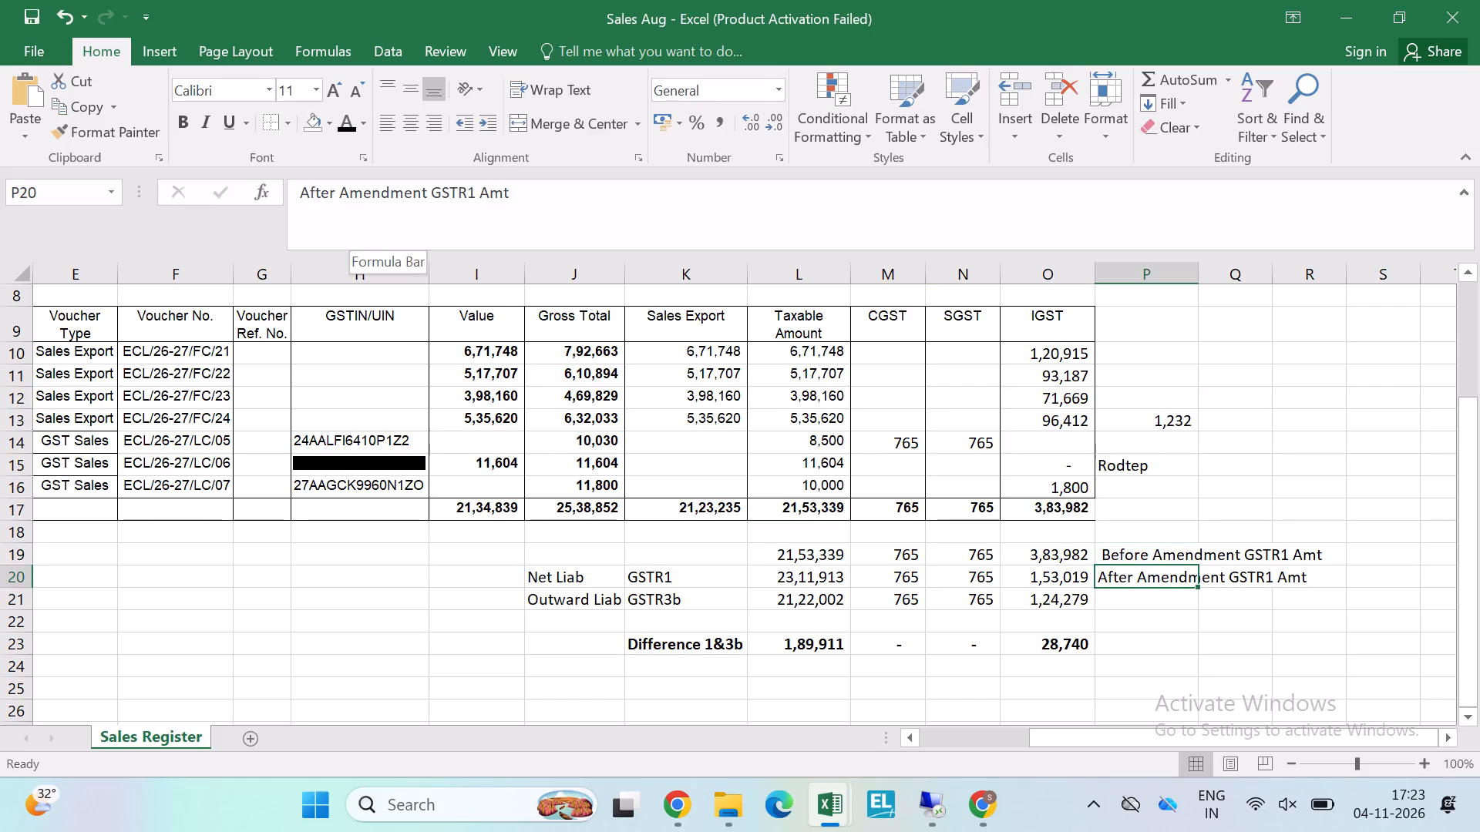
pyautogui.hotkey('ctrl', 's')
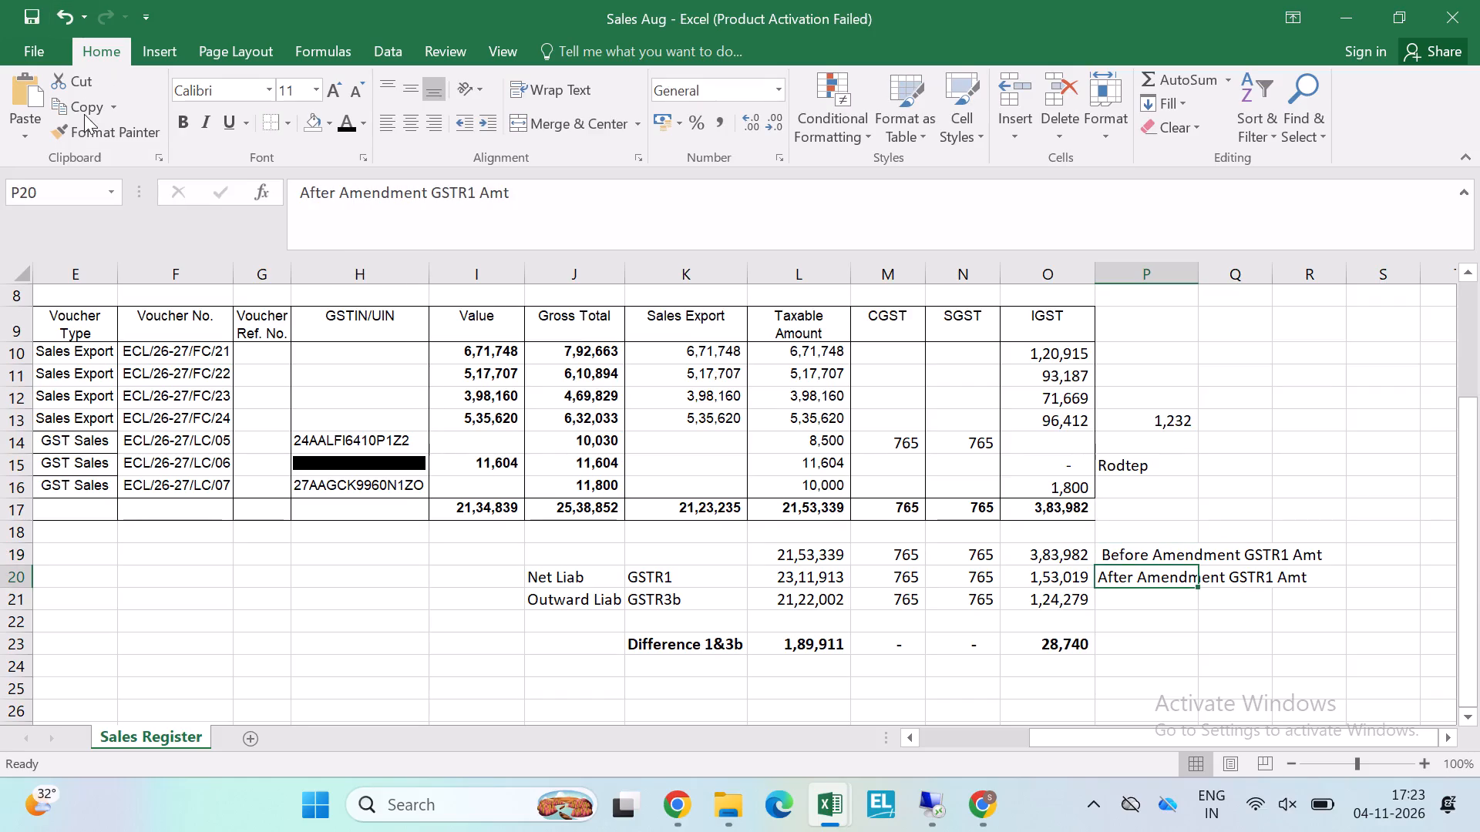
pyautogui.click(94, 131)
pyautogui.press('Up')
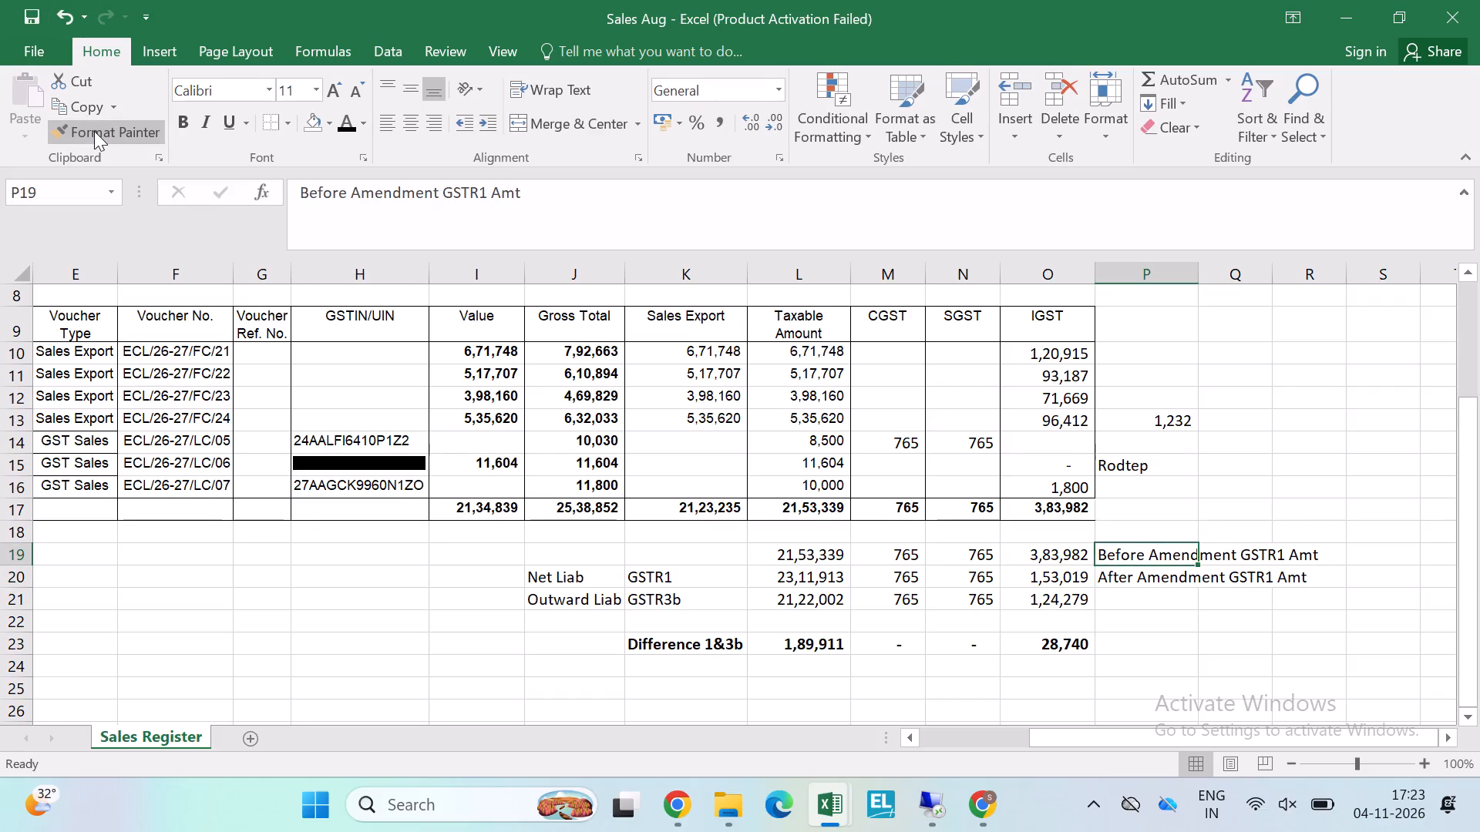
pyautogui.press('Down')
pyautogui.hotkey('ctrl', 's')
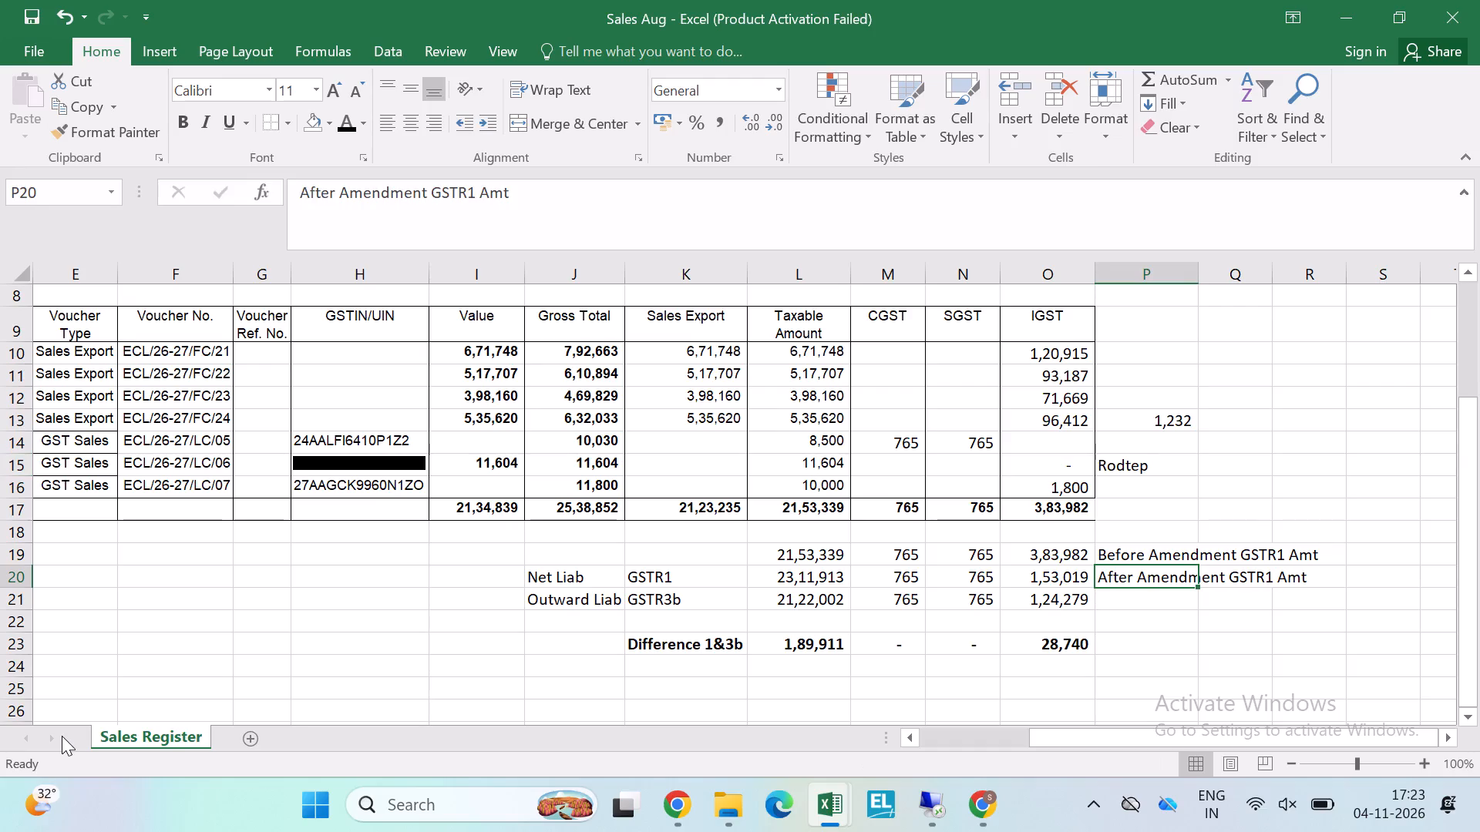
# Apply a bottom double border to K22:O22, above the "Difference 1&3b" row, and save the workbook.
pyautogui.press('Left')
pyautogui.press('Left')
pyautogui.press('Left')
pyautogui.press('Down')
pyautogui.press('Down')
pyautogui.press('Down')
pyautogui.press('Left')
pyautogui.press('Up')
pyautogui.press('Left')
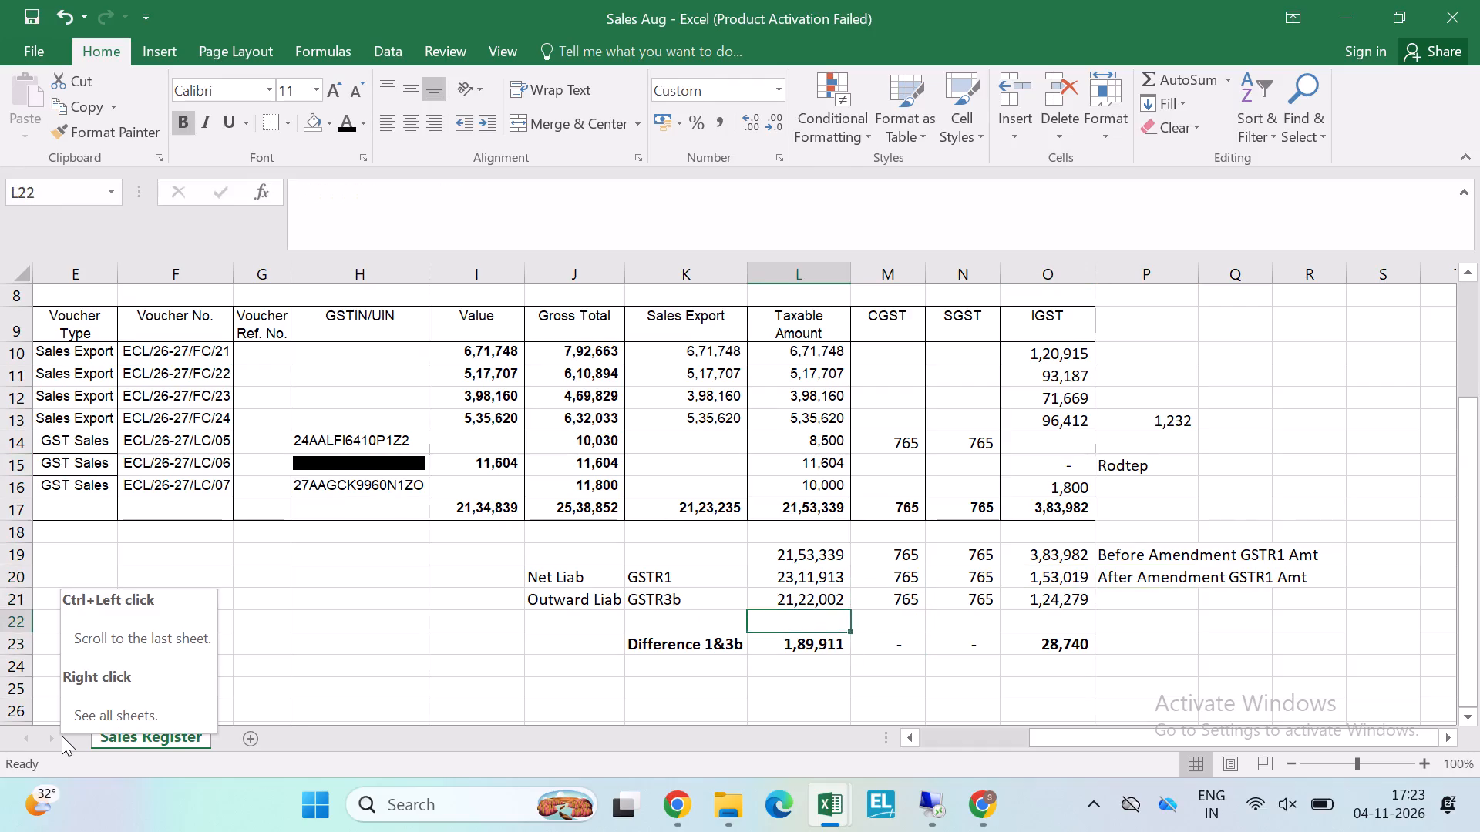
pyautogui.press('Left')
pyautogui.press('Right')
pyautogui.press('Up')
pyautogui.press('Down')
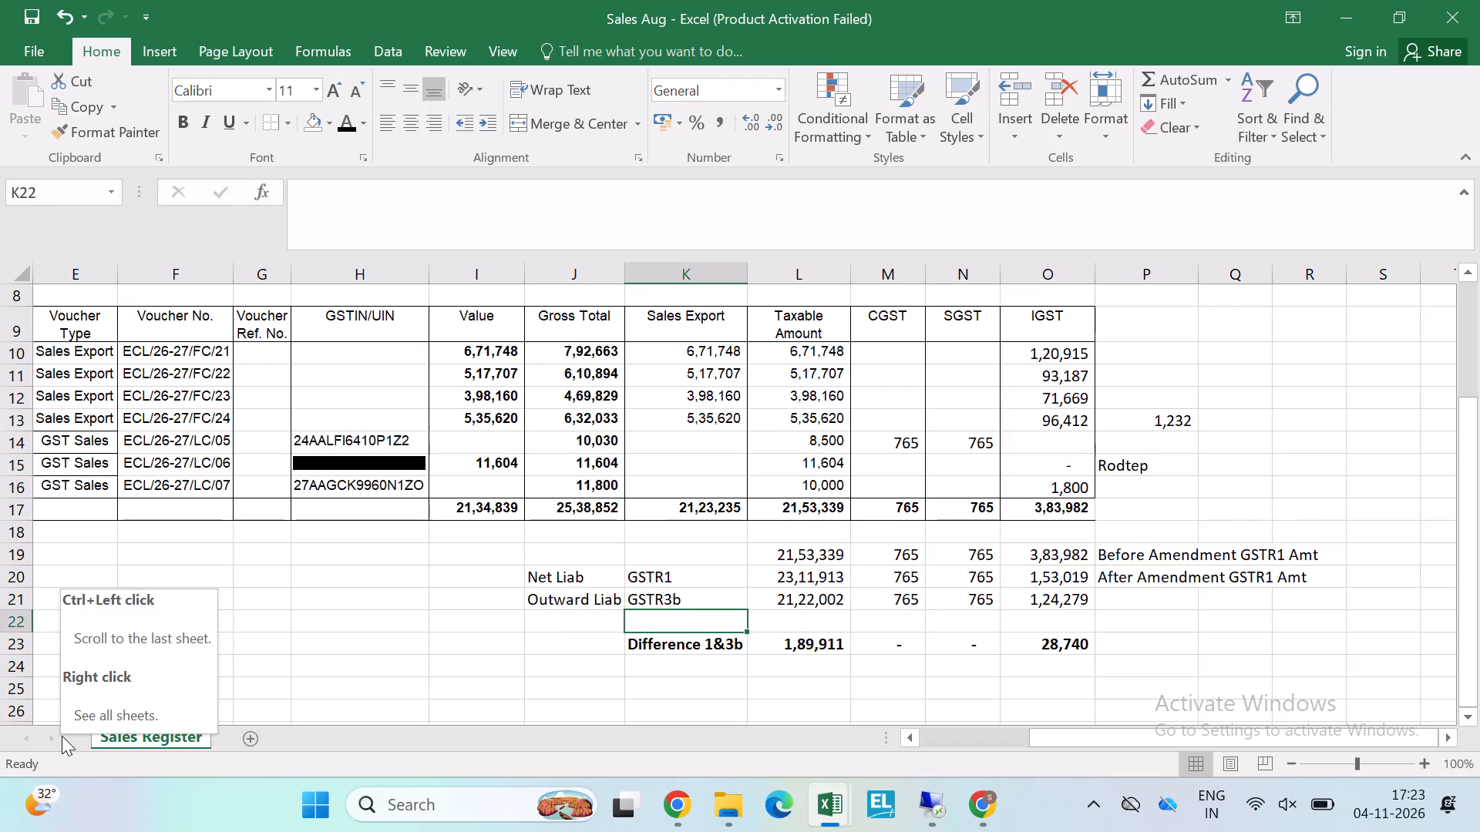
pyautogui.hotkey('shift', 'Right')
pyautogui.hotkey('shift', 'Right')
pyautogui.hotkey('shift', 'Right')
pyautogui.hotkey('shift', 'Right')
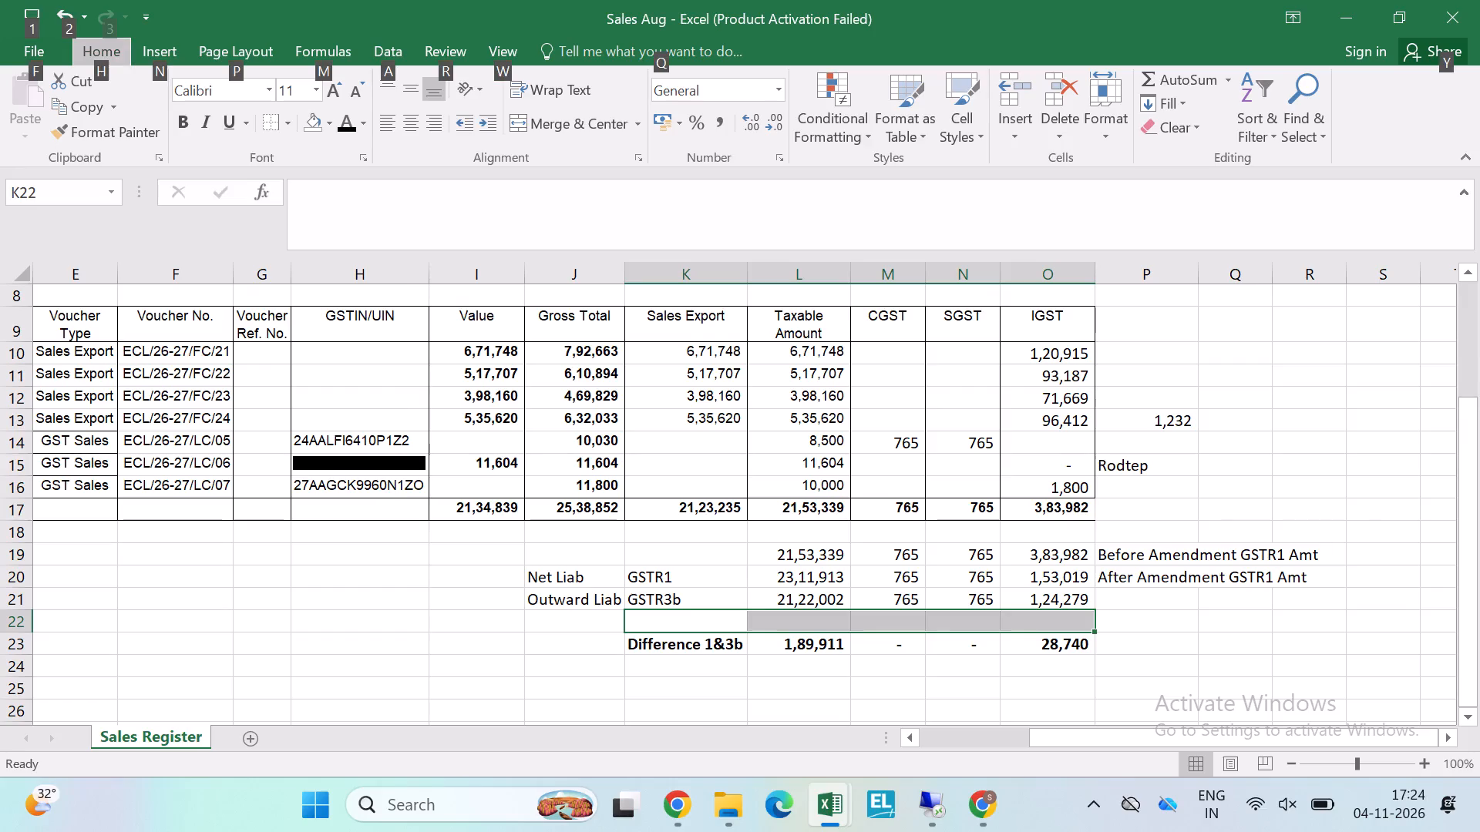
pyautogui.press('h')
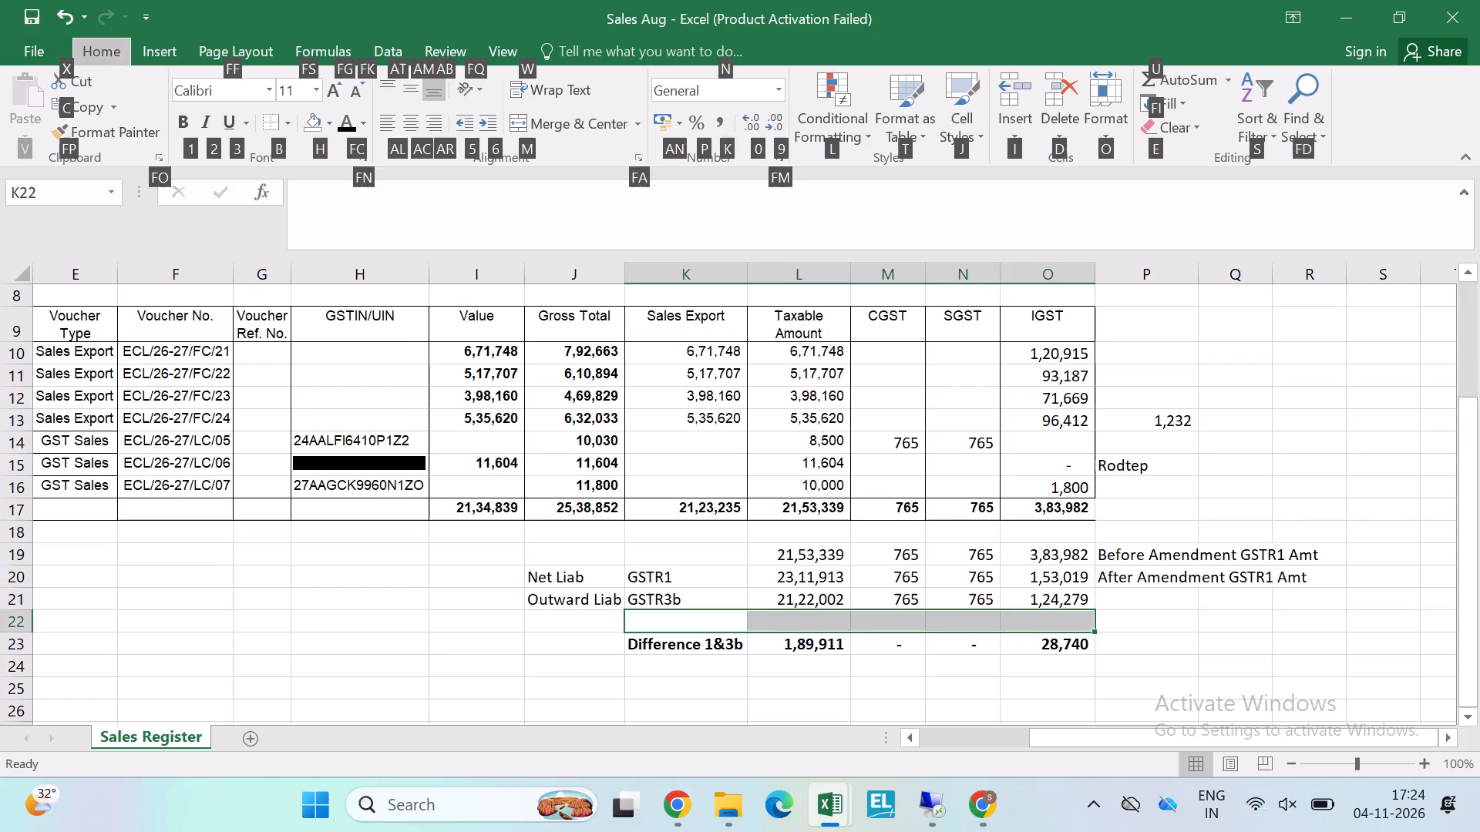
pyautogui.press('b')
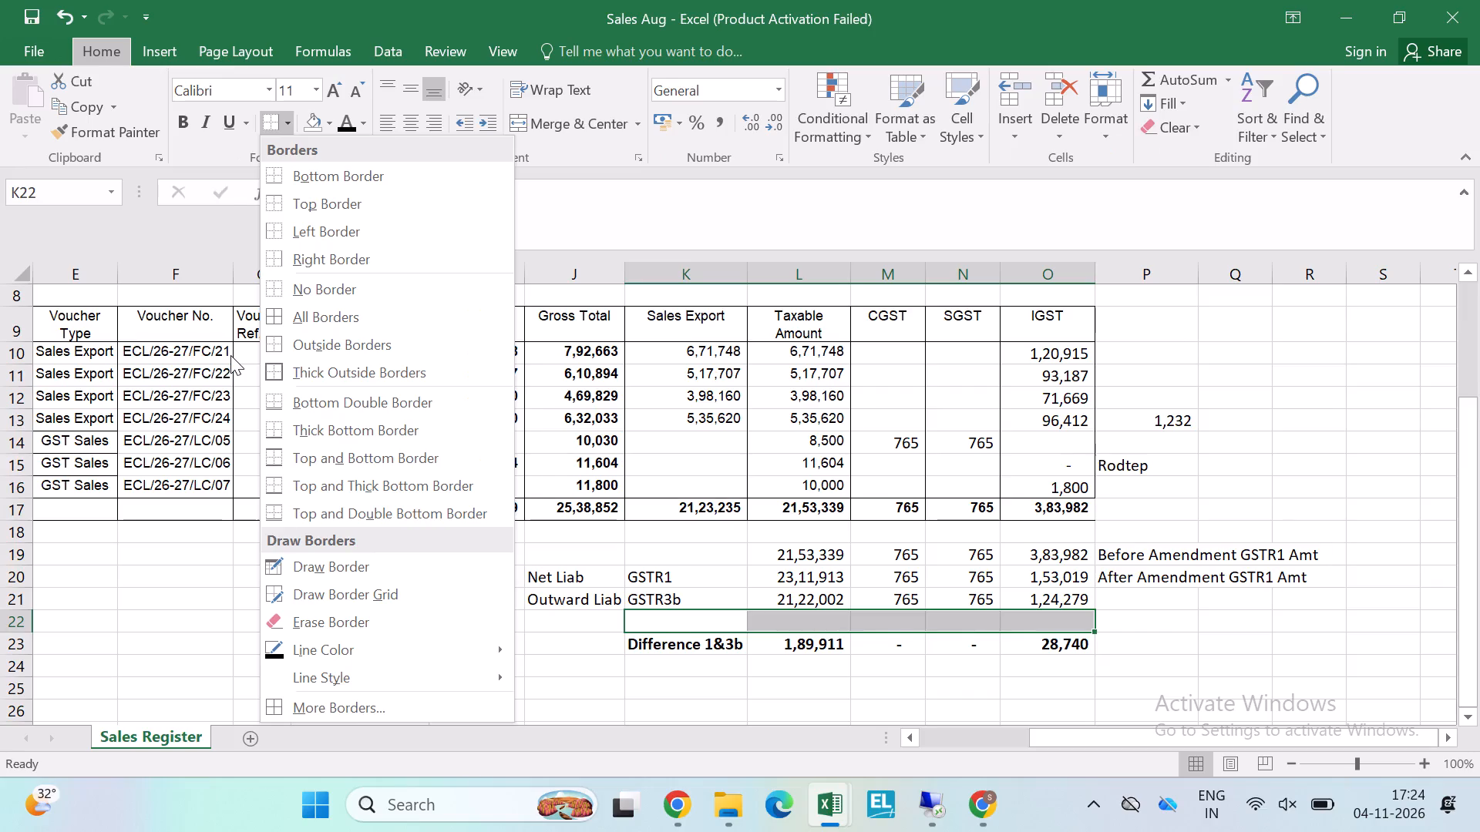
pyautogui.press('b')
pyautogui.press('Down')
pyautogui.press('Down')
pyautogui.press('Down')
pyautogui.hotkey('ctrl', 's')
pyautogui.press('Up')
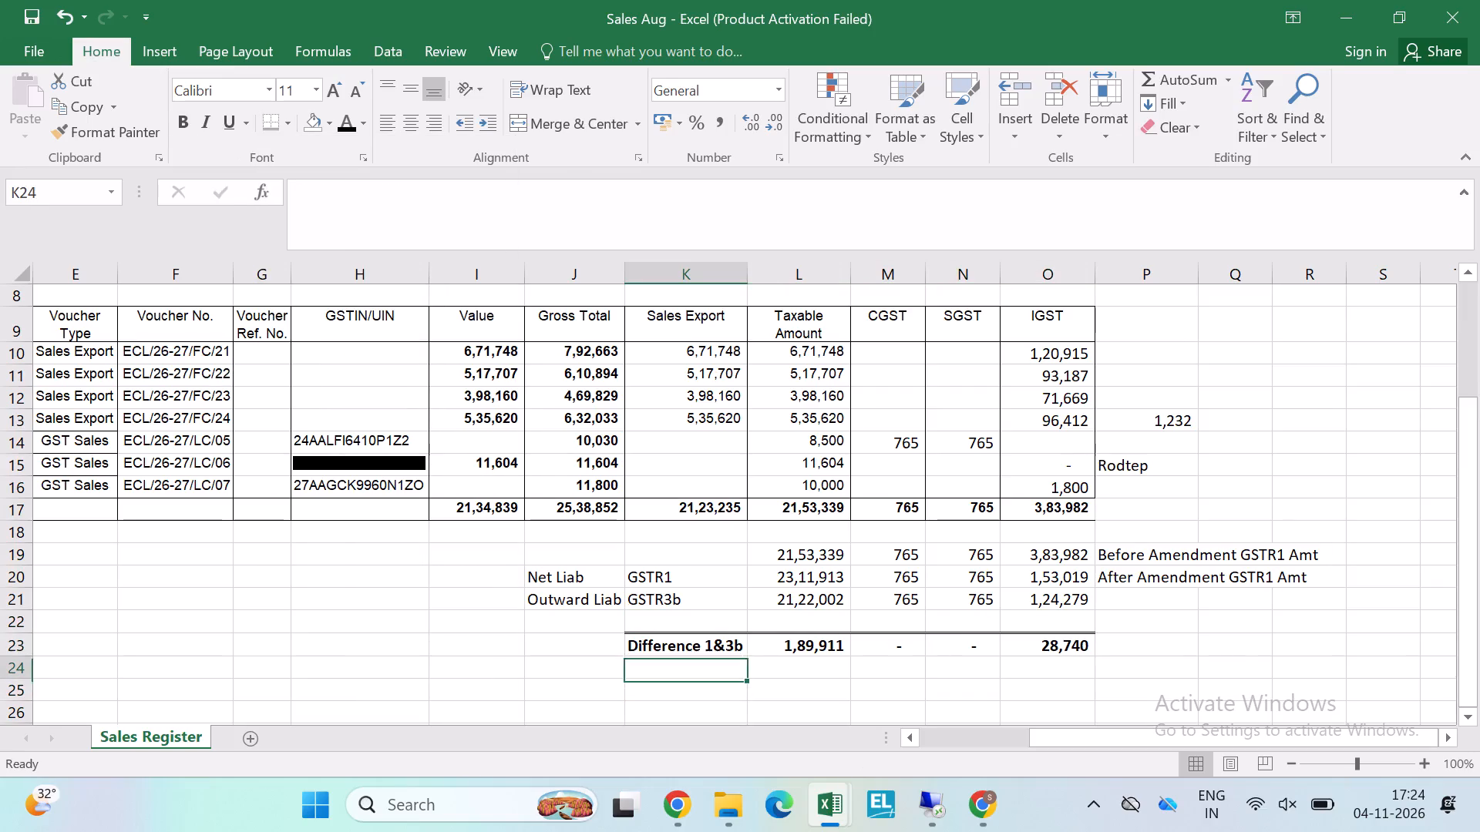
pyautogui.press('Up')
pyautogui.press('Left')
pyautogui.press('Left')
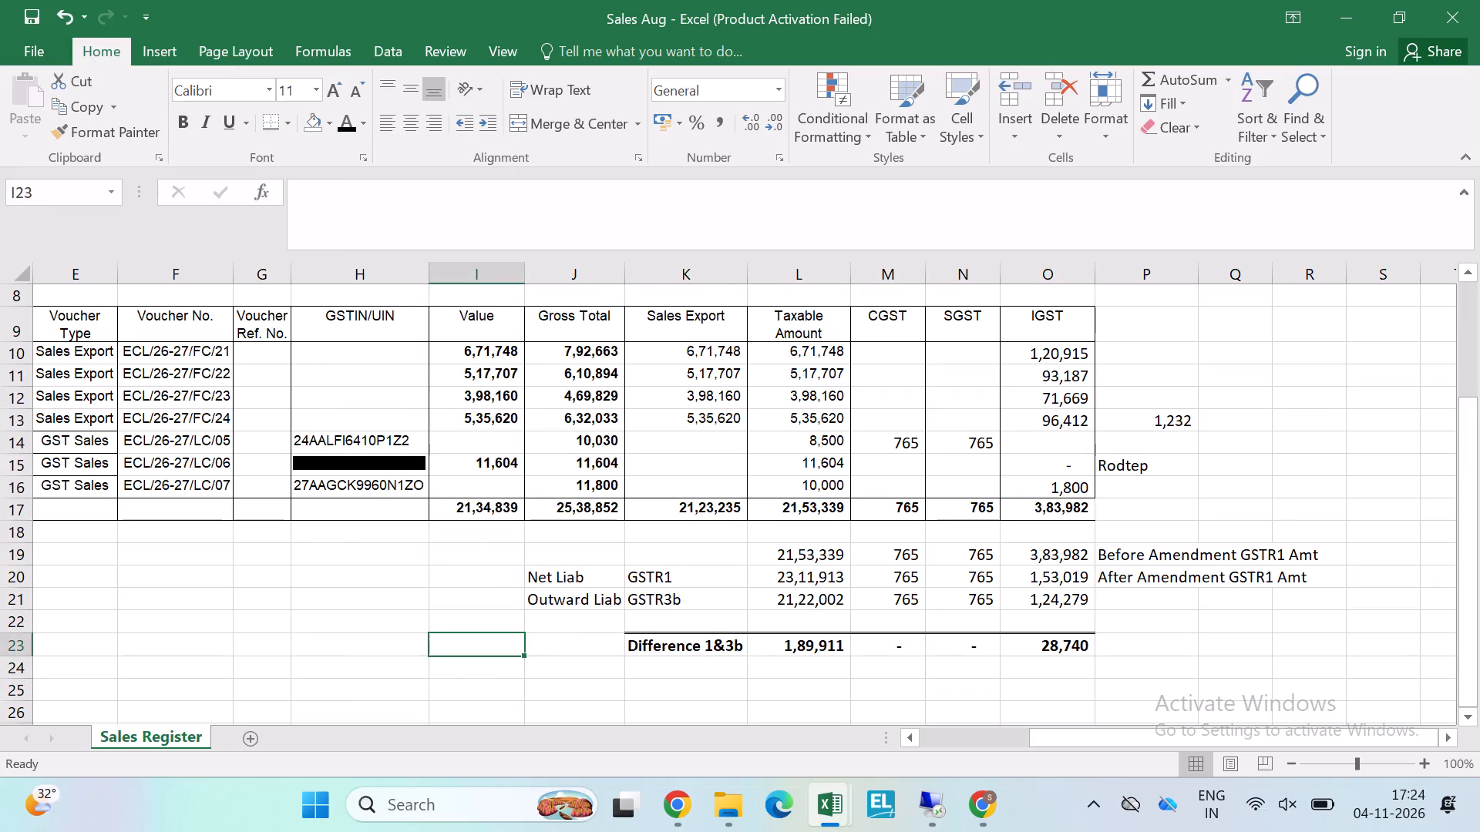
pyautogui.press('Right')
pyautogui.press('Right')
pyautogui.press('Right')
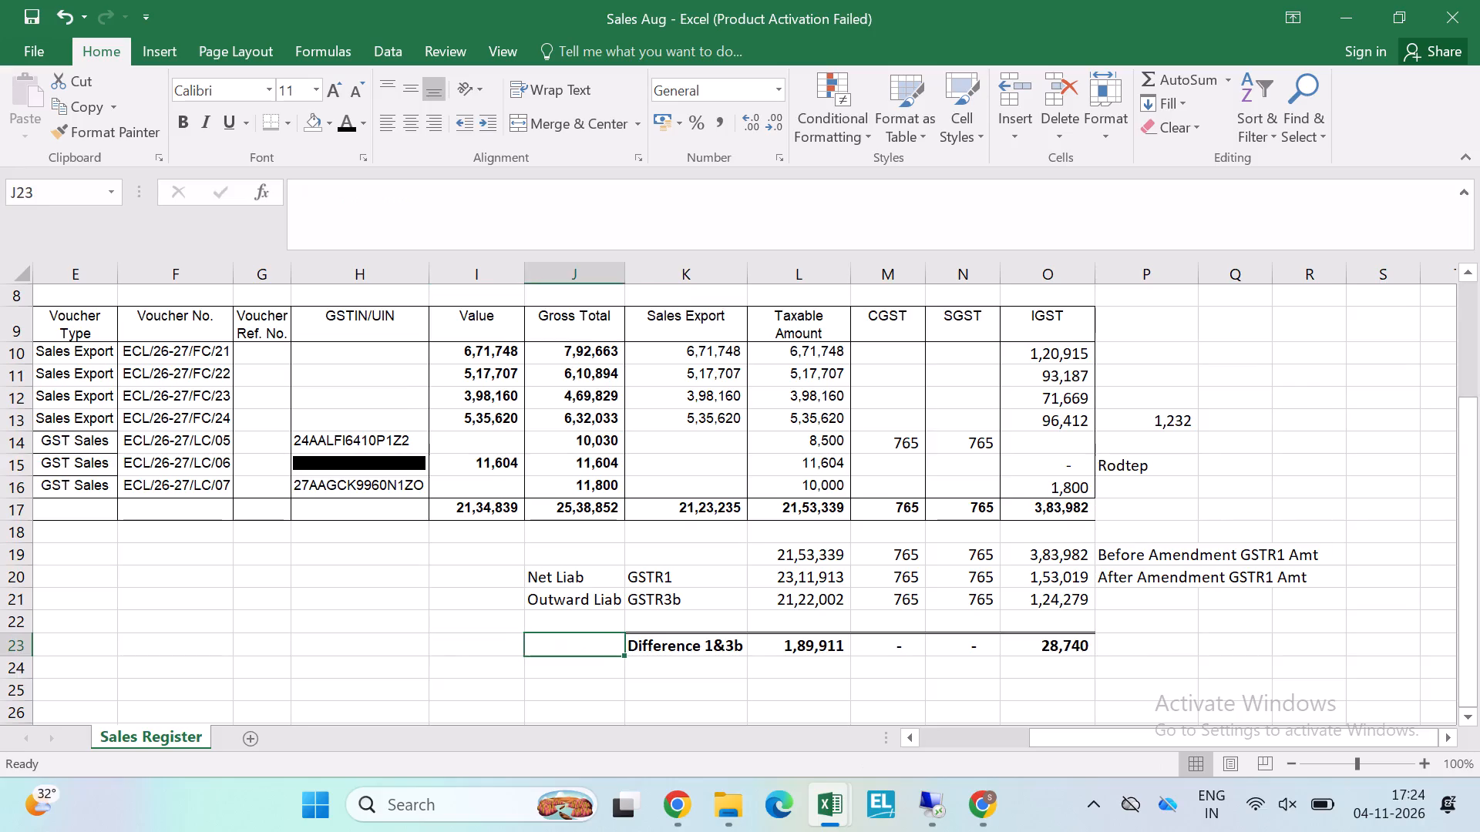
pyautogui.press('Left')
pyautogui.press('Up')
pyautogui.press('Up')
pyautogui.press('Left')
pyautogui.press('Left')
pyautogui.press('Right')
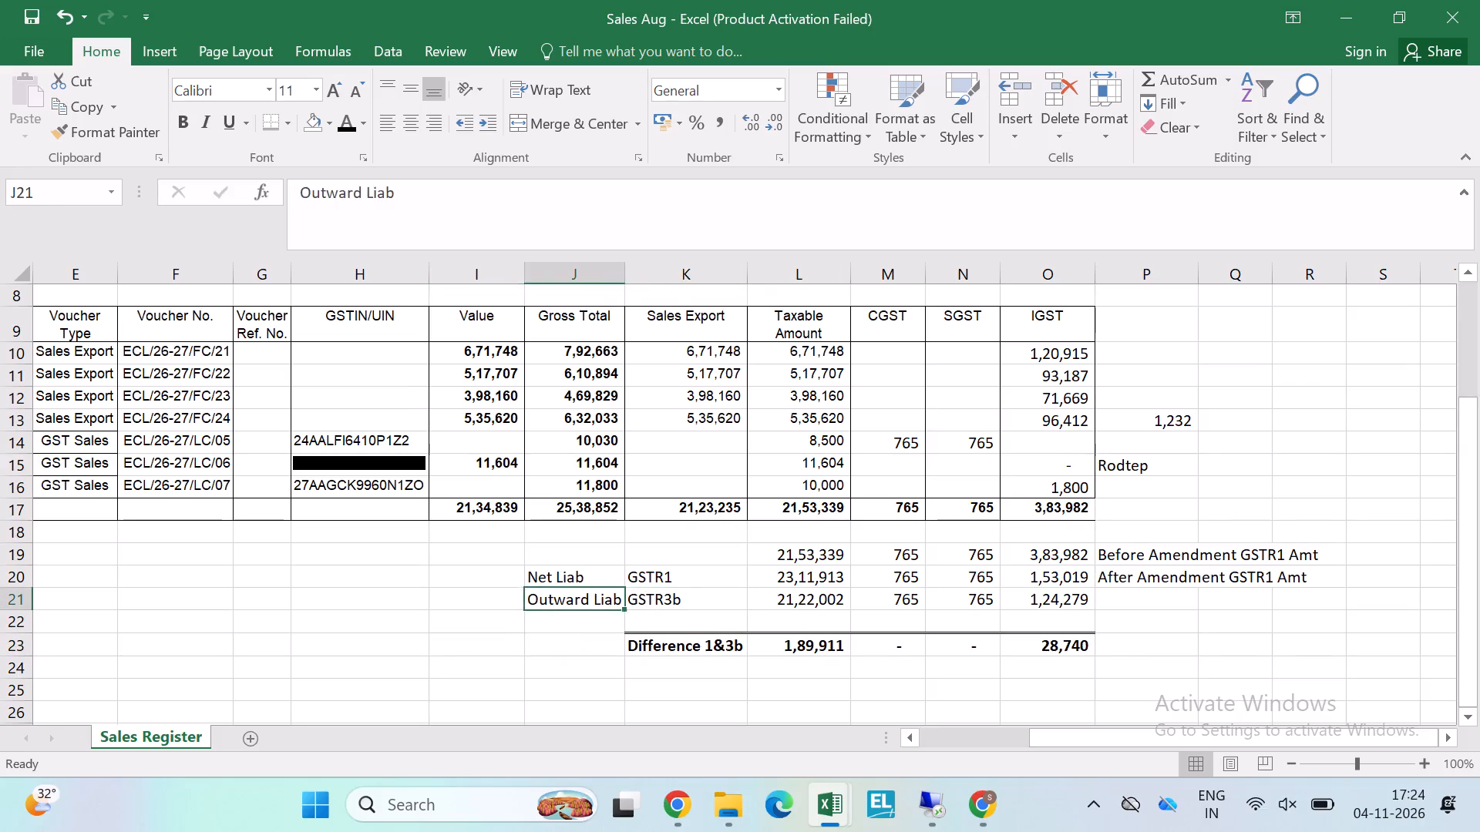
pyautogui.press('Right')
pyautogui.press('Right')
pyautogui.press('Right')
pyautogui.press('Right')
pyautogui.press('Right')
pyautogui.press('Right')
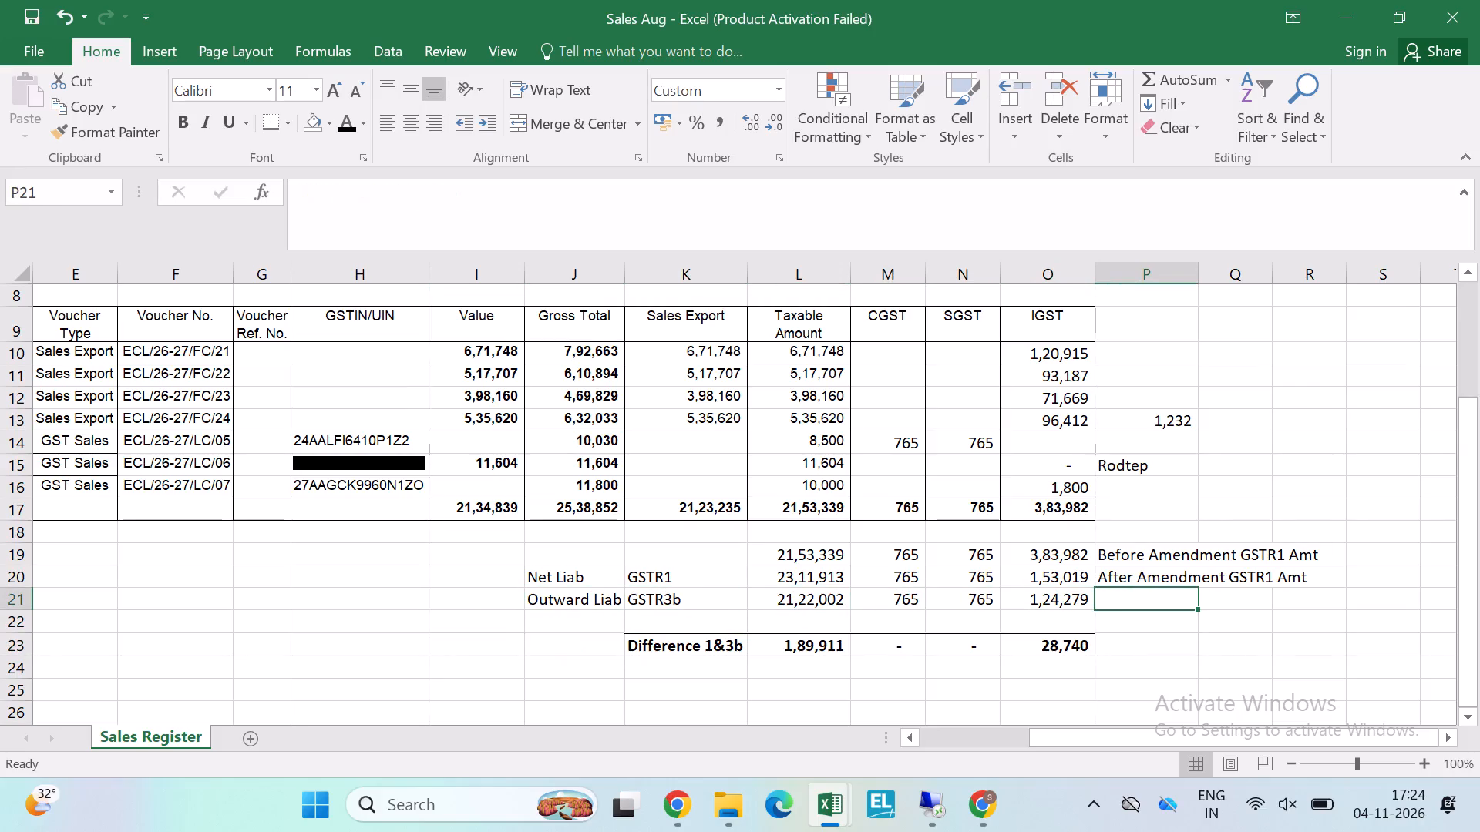
# Close the Sales Aug workbook.
pyautogui.click(1479, 0)
# Switch to File Explorer and open the Aug folder inside Estimulo's FY 2026-27 folder.
pyautogui.hotkey('alt', 'Tab')
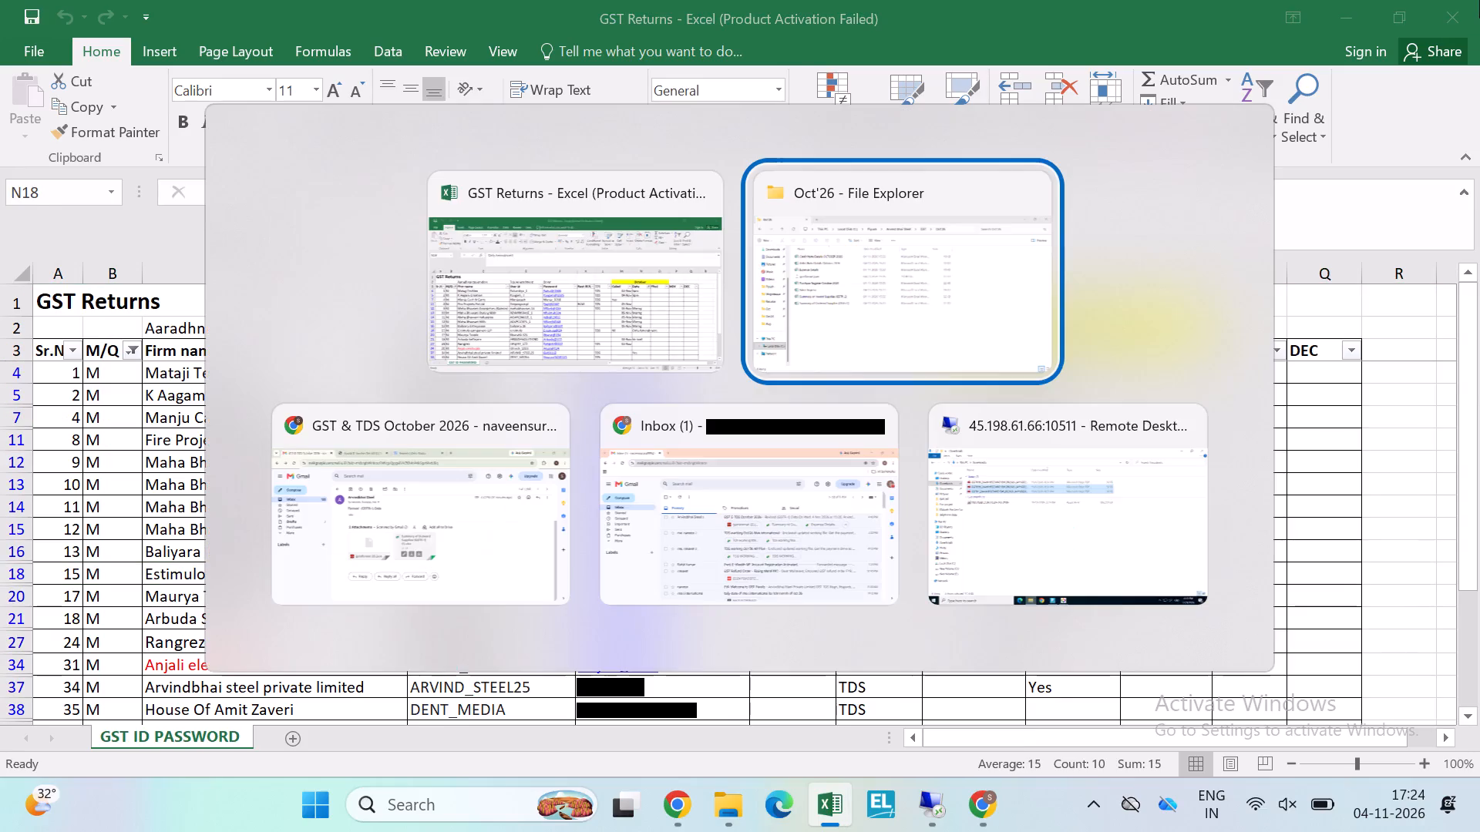
pyautogui.press('BackSpace')
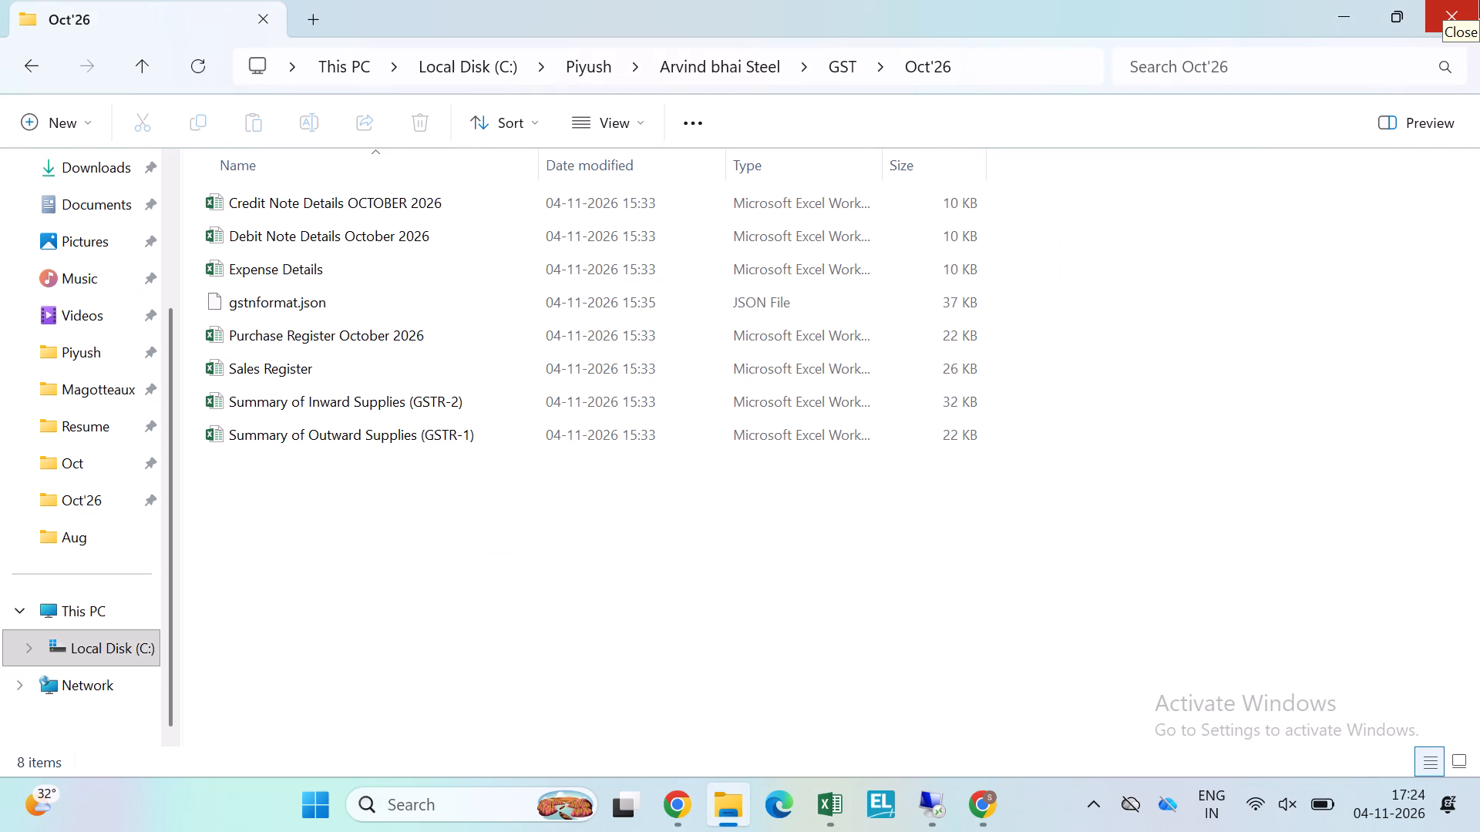
pyautogui.click(584, 74)
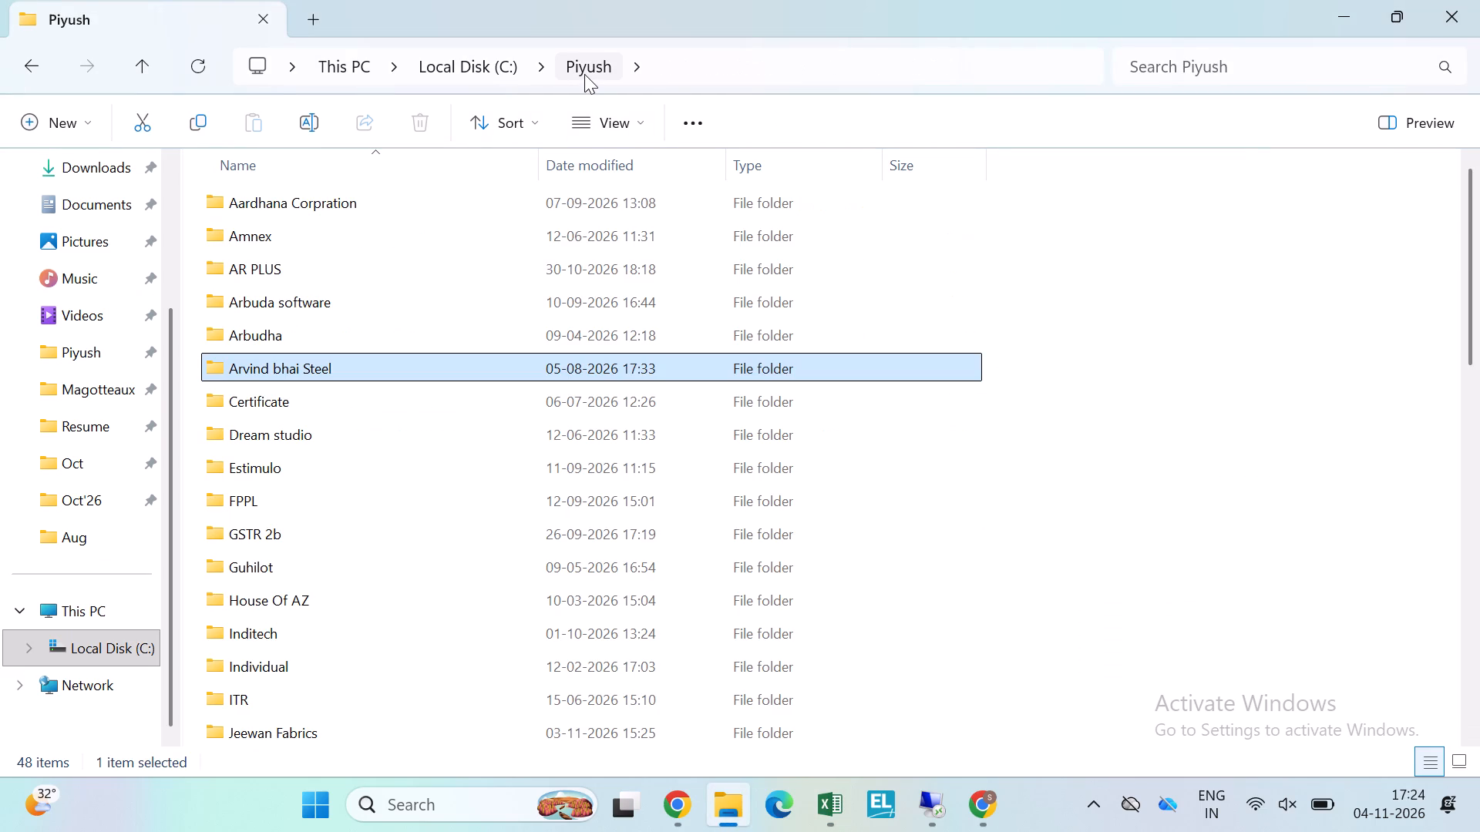
pyautogui.press('e')
pyautogui.press('Return')
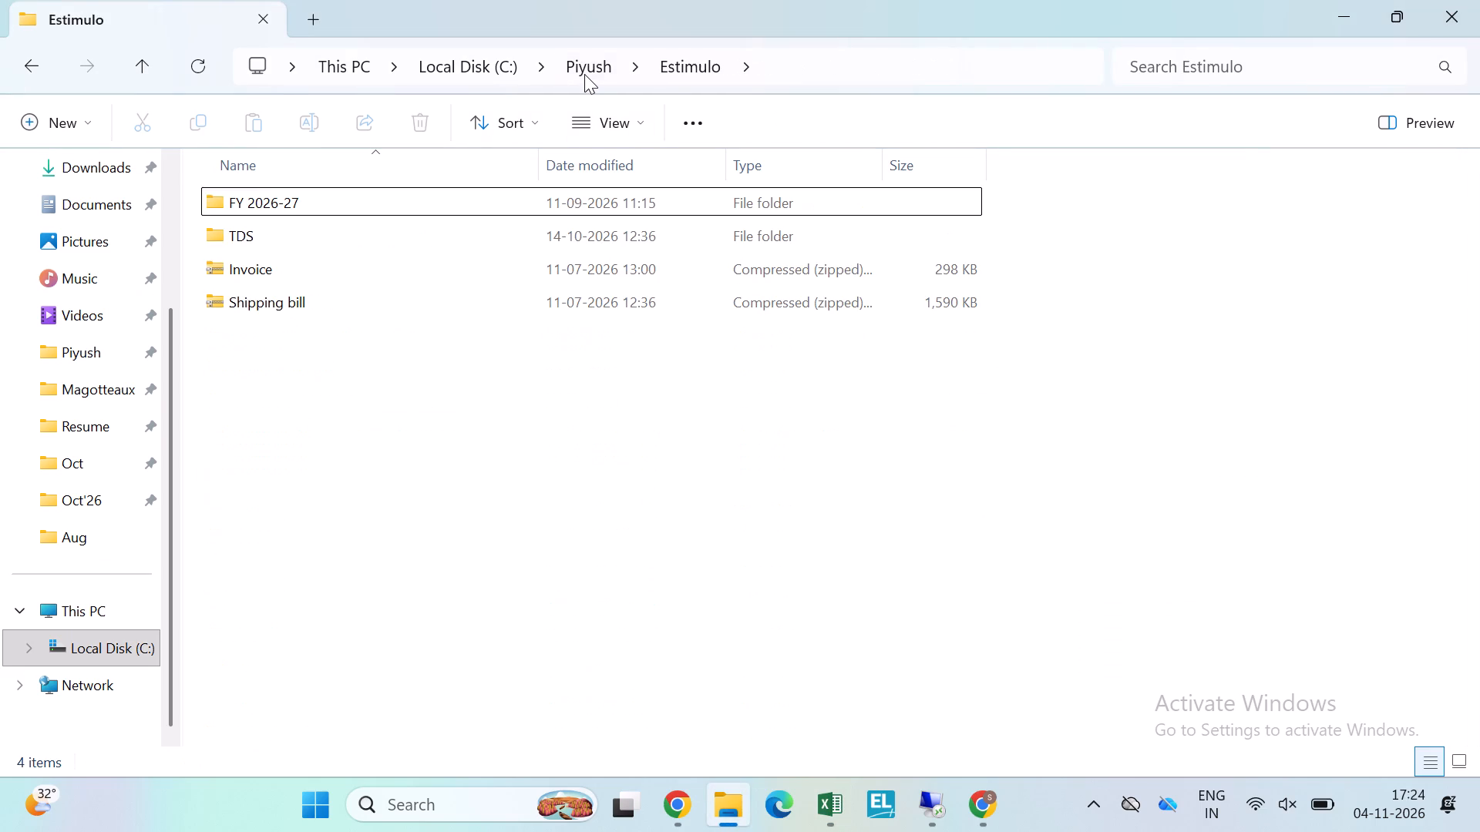
pyautogui.press('Down')
pyautogui.press('Up')
pyautogui.press('Return')
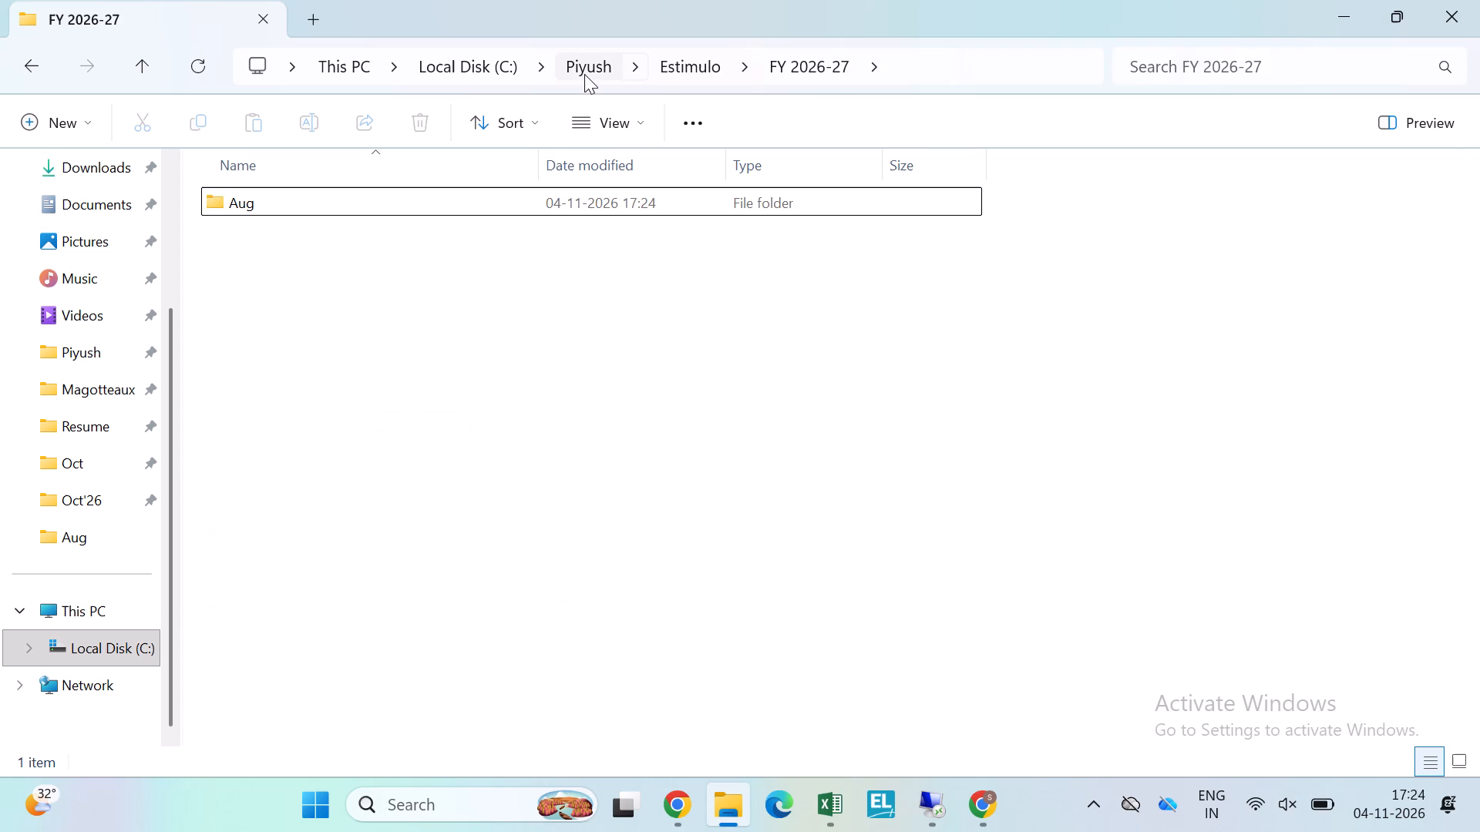
pyautogui.press('Down')
pyautogui.press('Return')
# Rename the Sales Aug workbook file as Outward Liability Reco Aug'26.
pyautogui.press('Down')
pyautogui.press('Down')
pyautogui.press('Down')
pyautogui.press('Down')
pyautogui.press('Down')
pyautogui.press('Down')
pyautogui.press('Down')
pyautogui.press('Down')
pyautogui.press('Down')
pyautogui.press('Down')
pyautogui.press('Down')
pyautogui.press('Down')
pyautogui.press('Down')
pyautogui.press('Down')
pyautogui.press('Down')
pyautogui.press('Down')
pyautogui.press('Down')
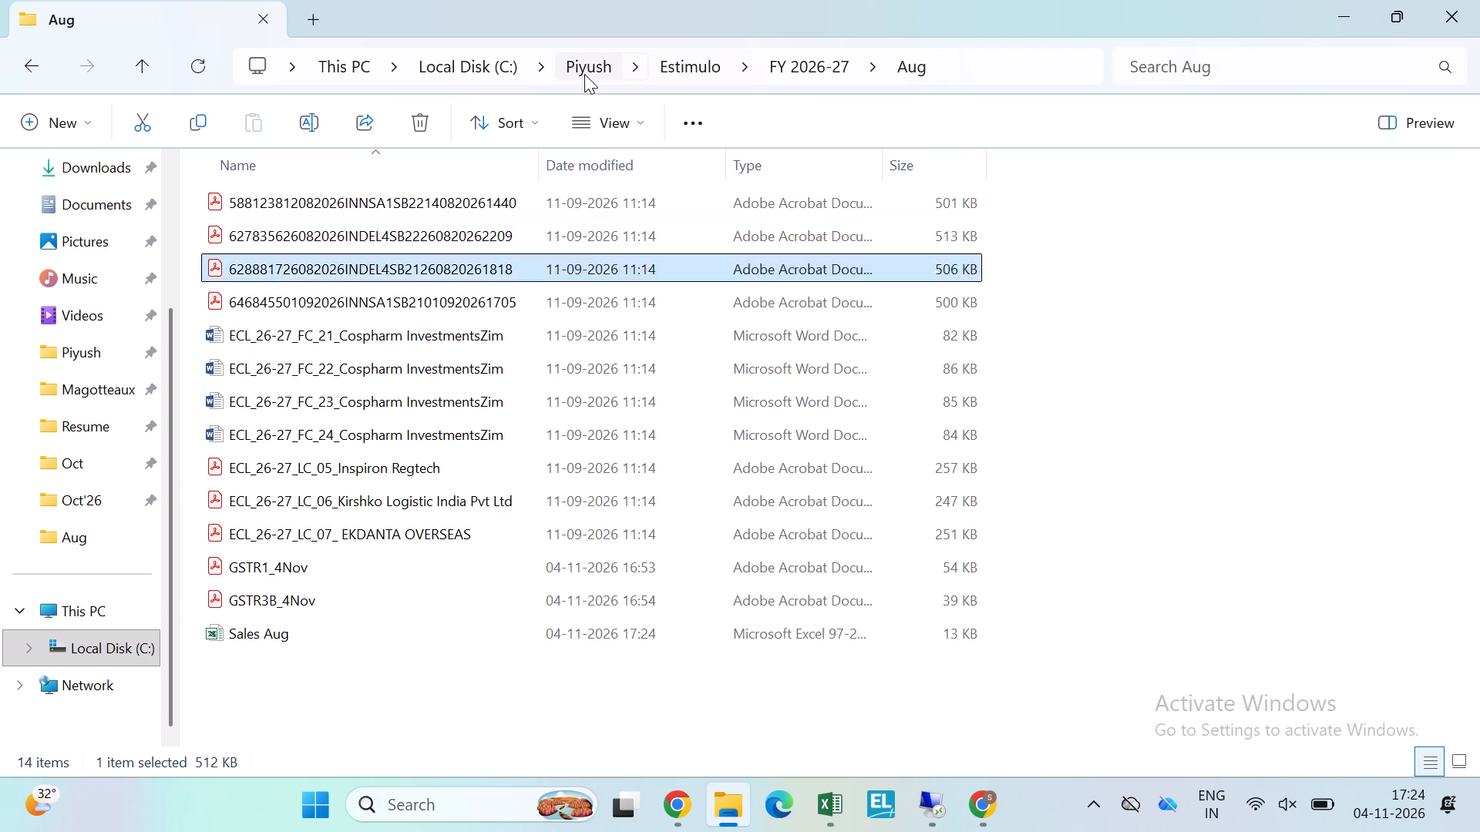
pyautogui.press('F2')
pyautogui.press('Right')
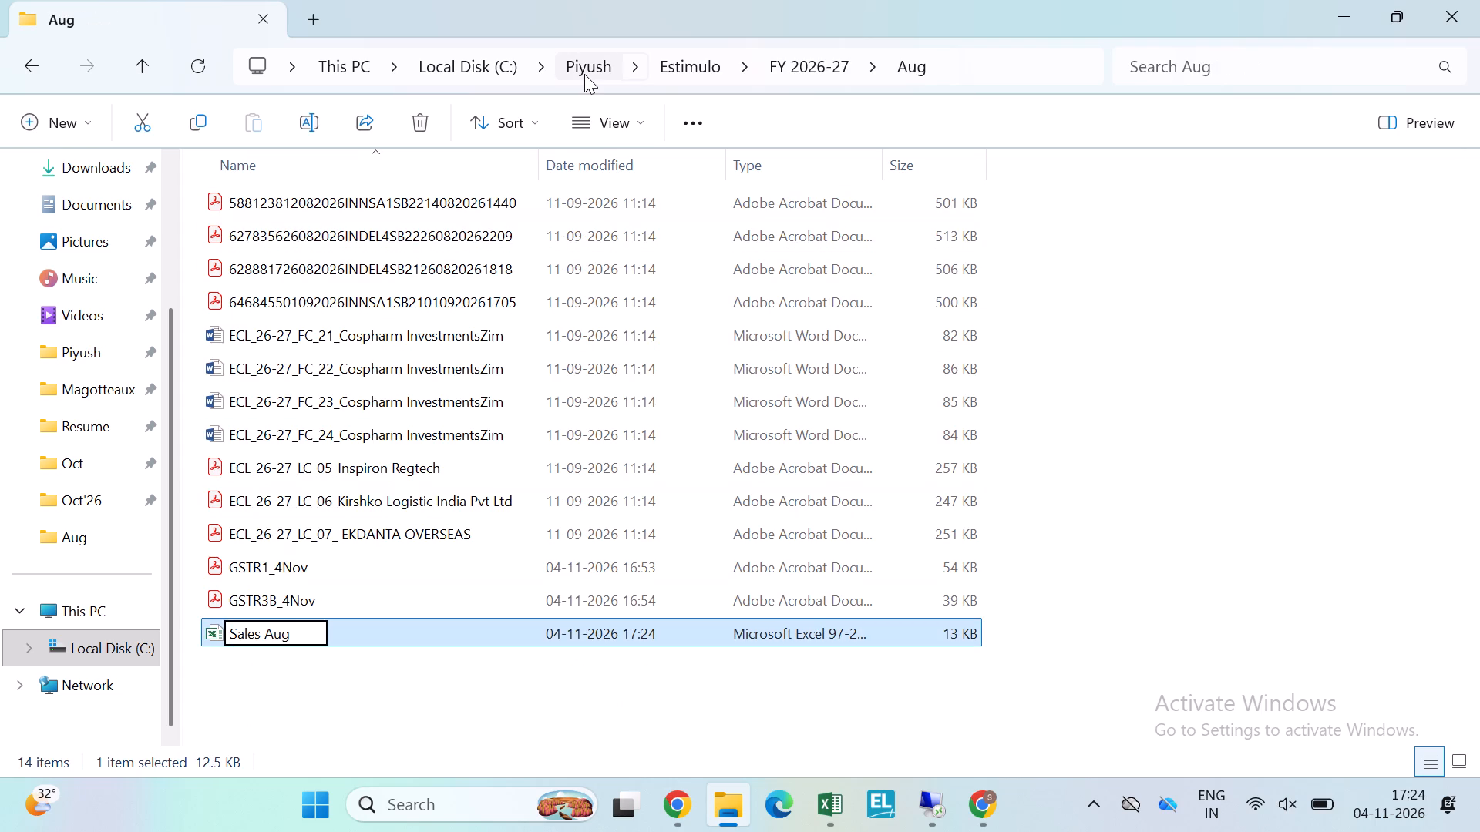
pyautogui.hotkey('ctrl', 'shift', 'Left')
pyautogui.press('Left')
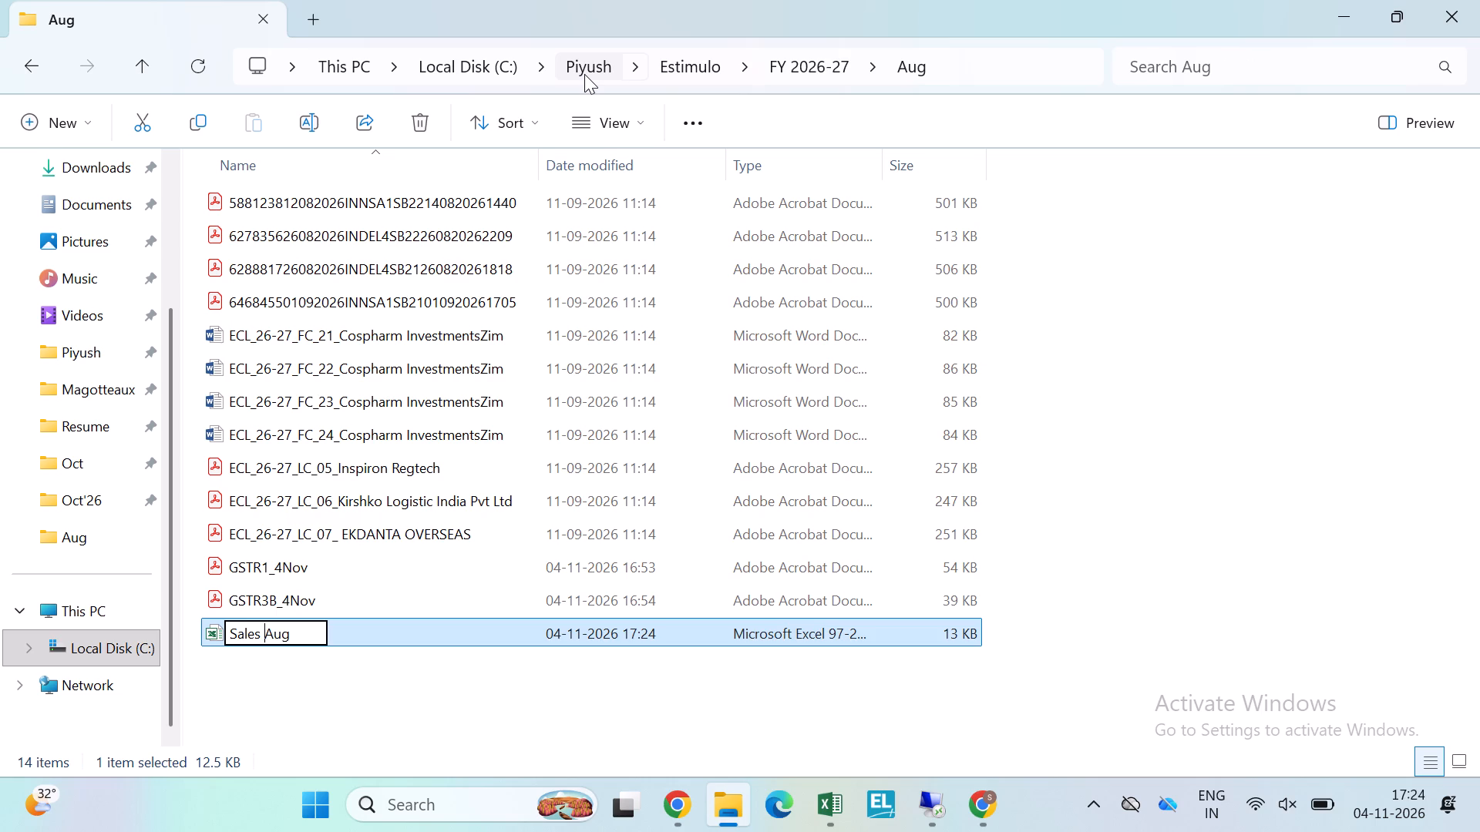
pyautogui.press('Right')
pyautogui.press('Right')
pyautogui.hotkey('ctrl', 'Right')
pyautogui.hotkey('ctrl', 'Left')
pyautogui.press('Left')
pyautogui.hotkey('ctrl', 'shift', 'Left')
pyautogui.write('Ou')
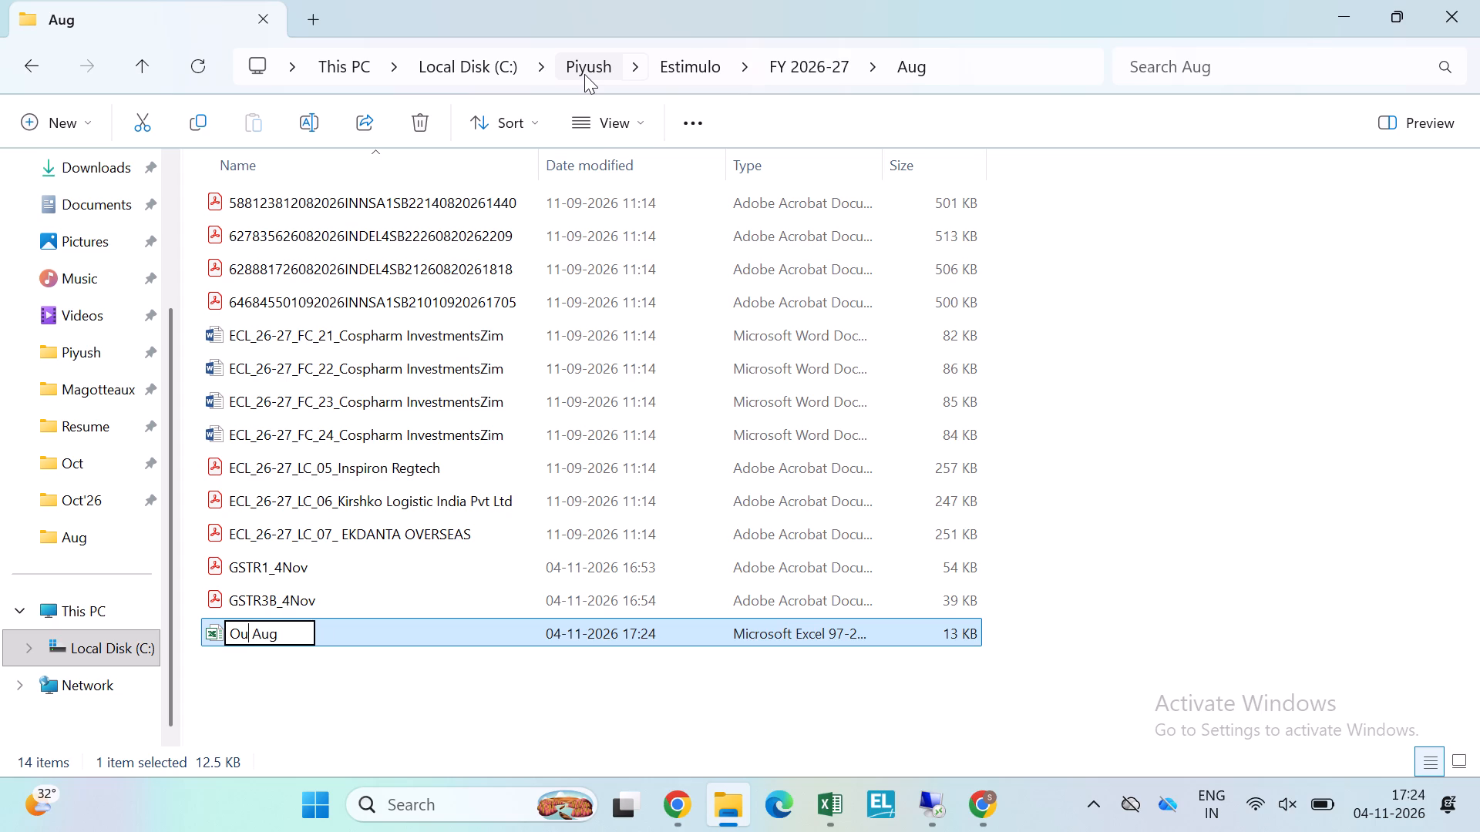
pyautogui.press('t')
pyautogui.write('war')
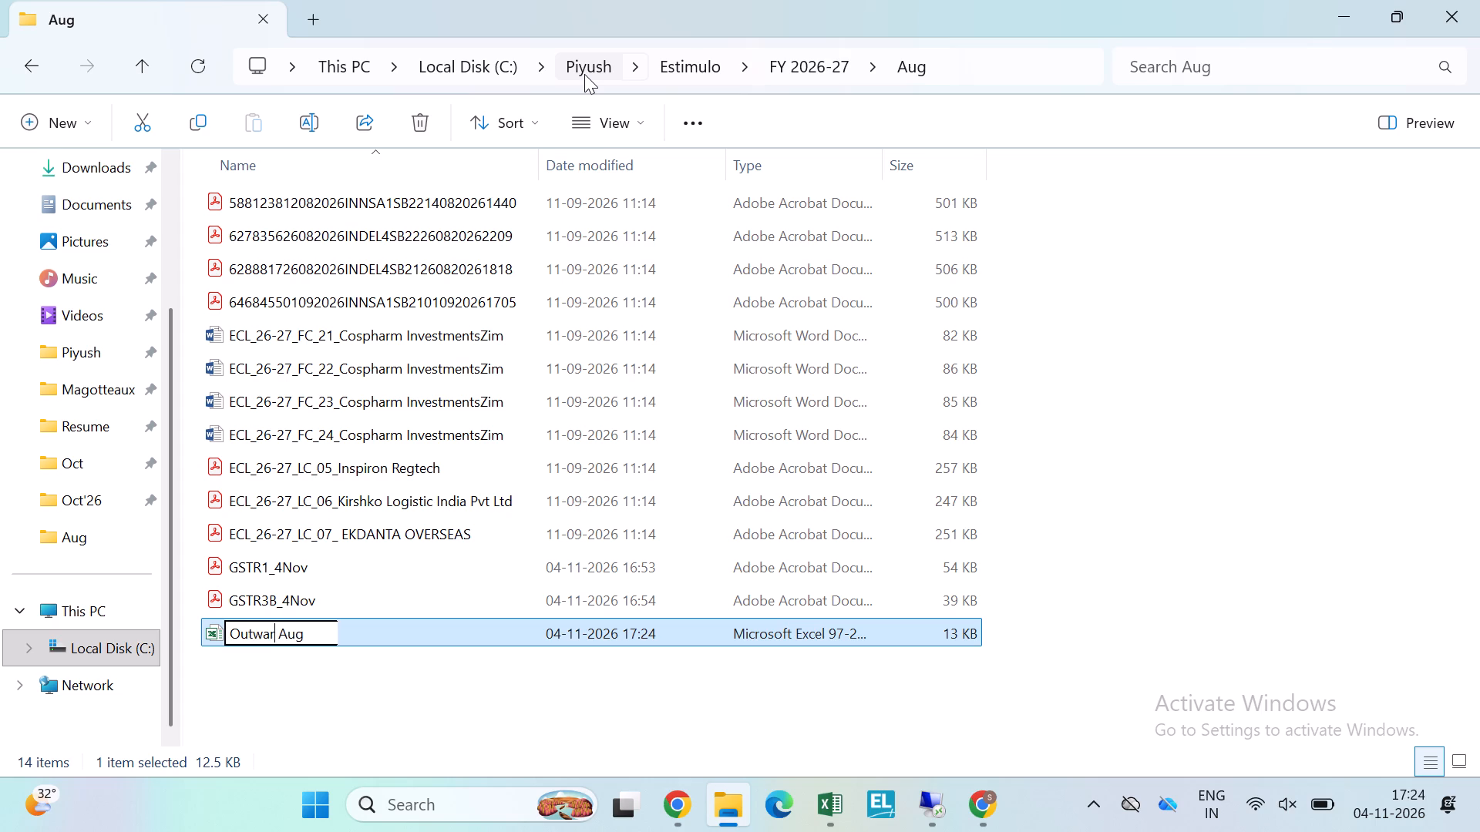
pyautogui.press('d')
pyautogui.press('space')
pyautogui.write('Lia')
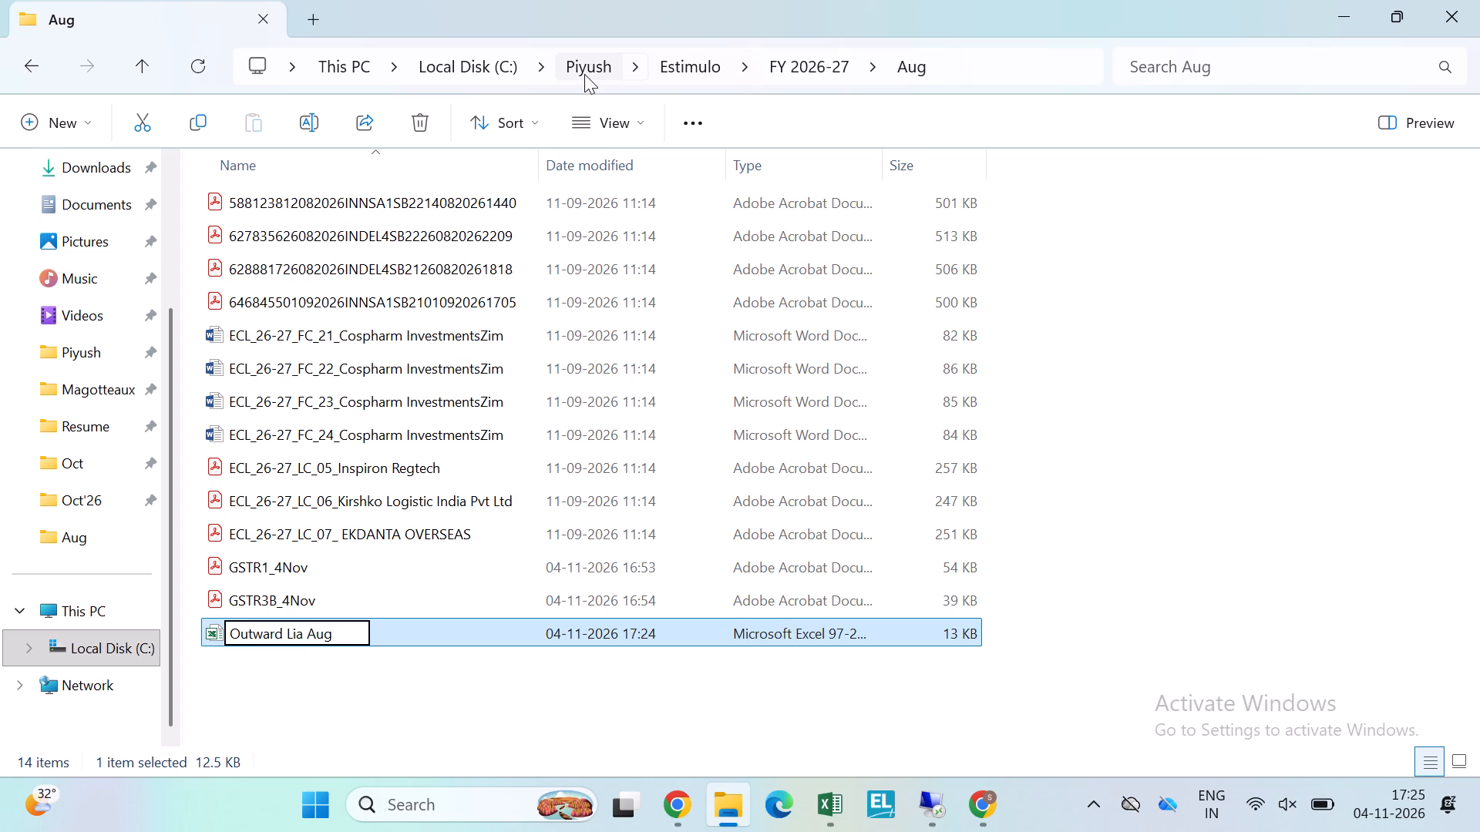
pyautogui.write('billit')
pyautogui.press('y')
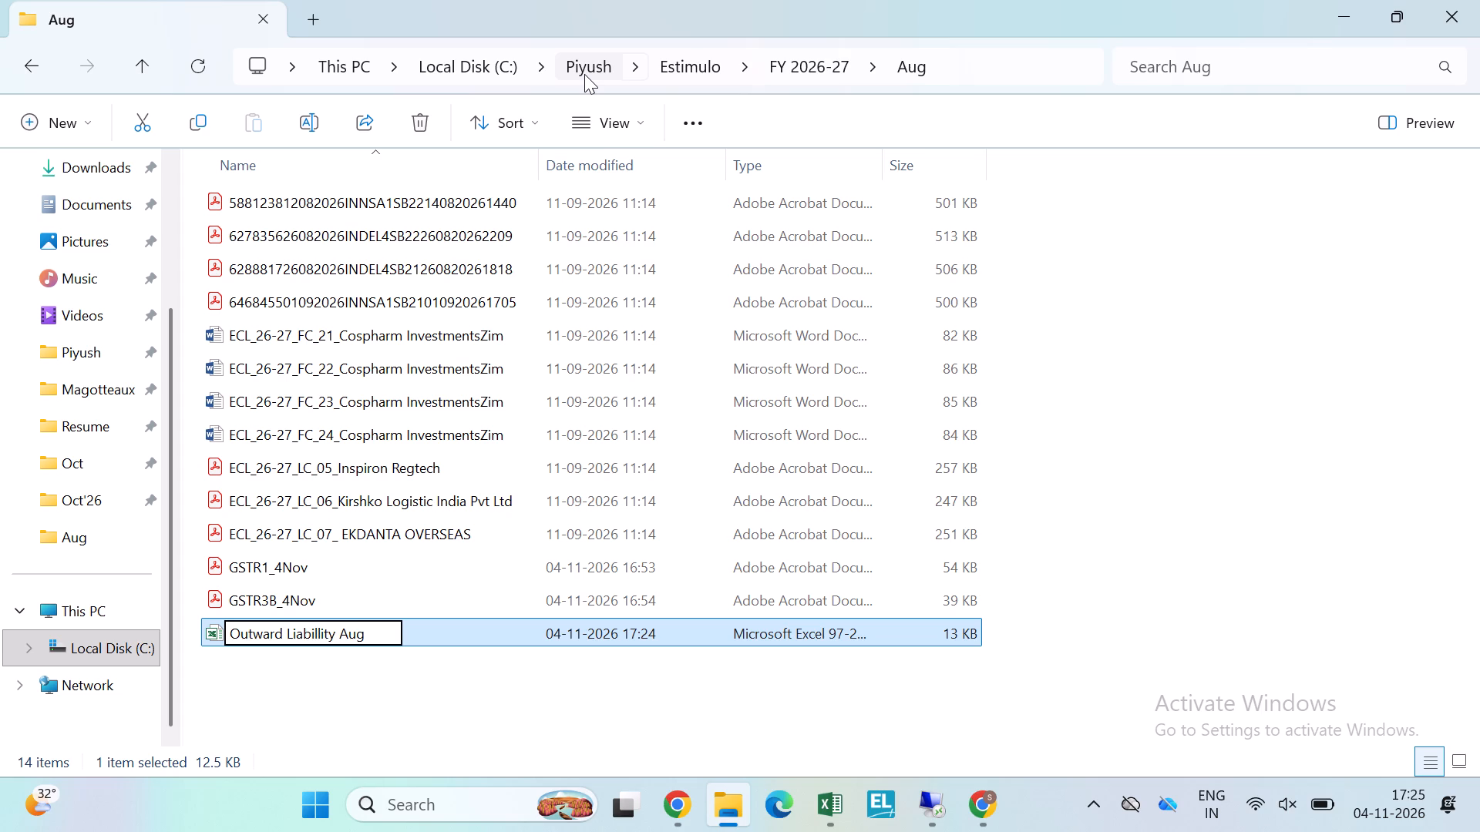
pyautogui.press('BackSpace')
pyautogui.press('BackSpace')
pyautogui.press('BackSpace')
pyautogui.press('BackSpace')
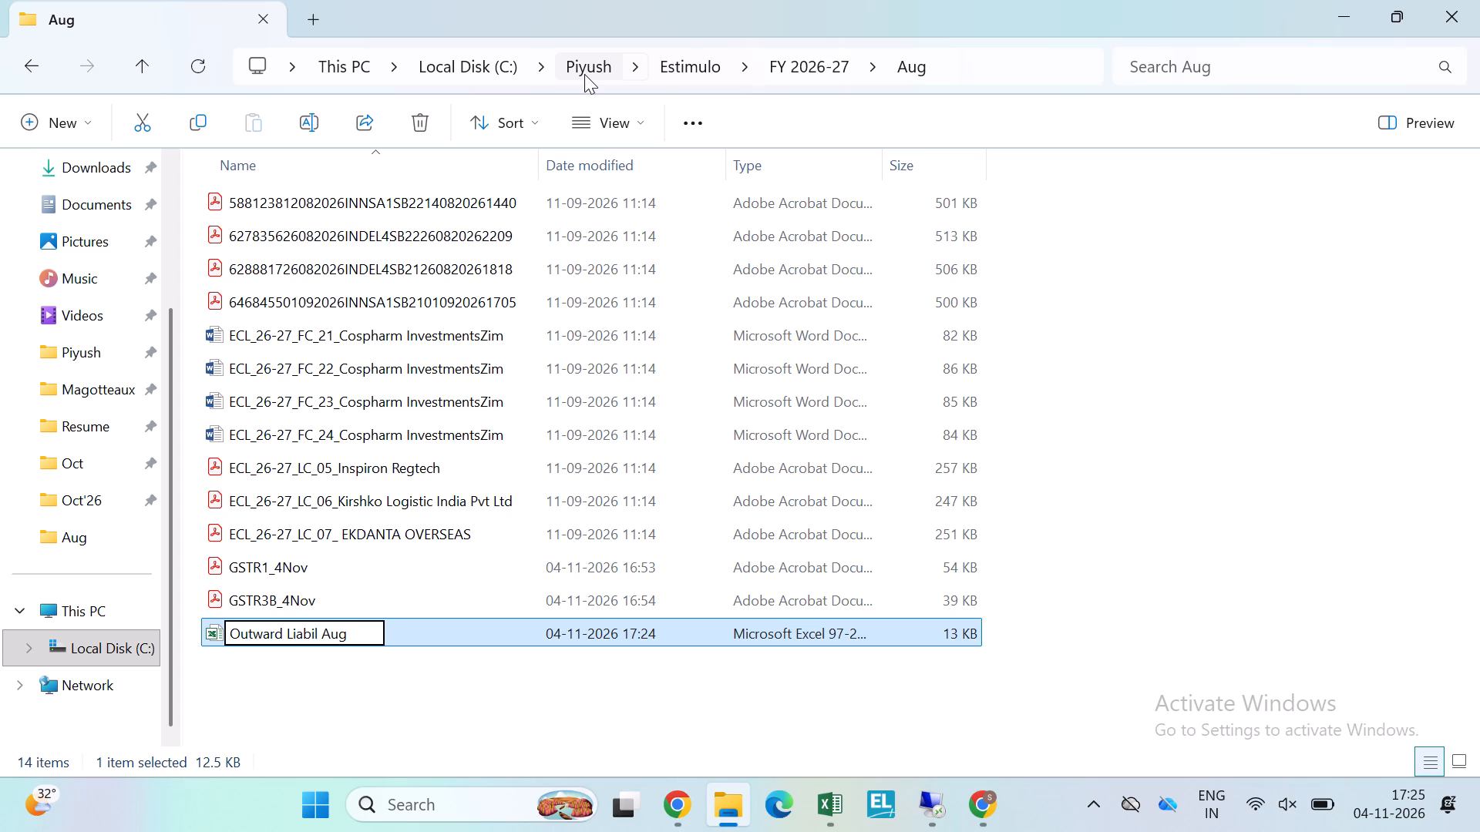
pyautogui.write('ity')
pyautogui.press('space')
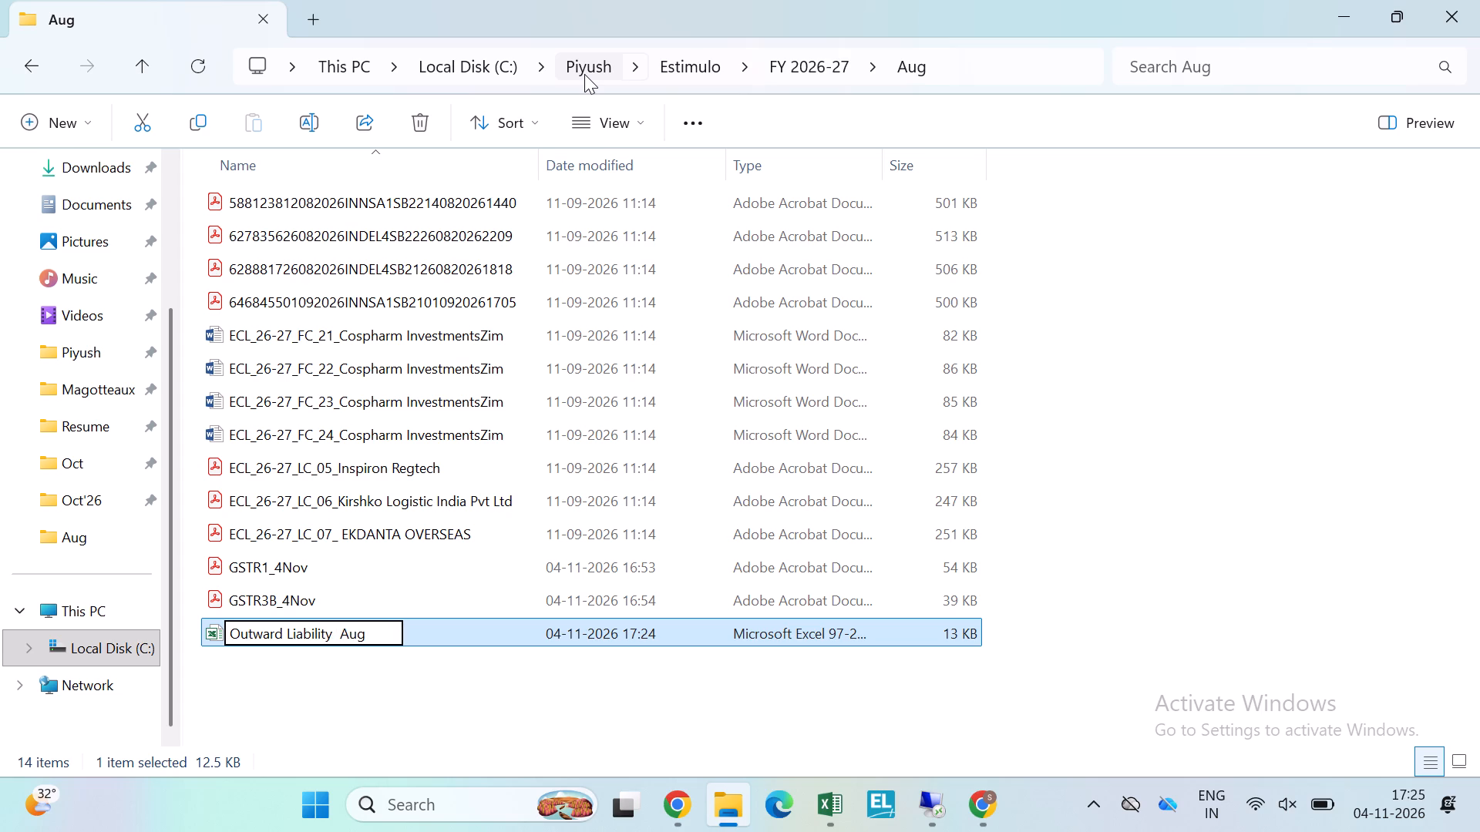
pyautogui.write('Reco')
pyautogui.hotkey('ctrl', 'Right')
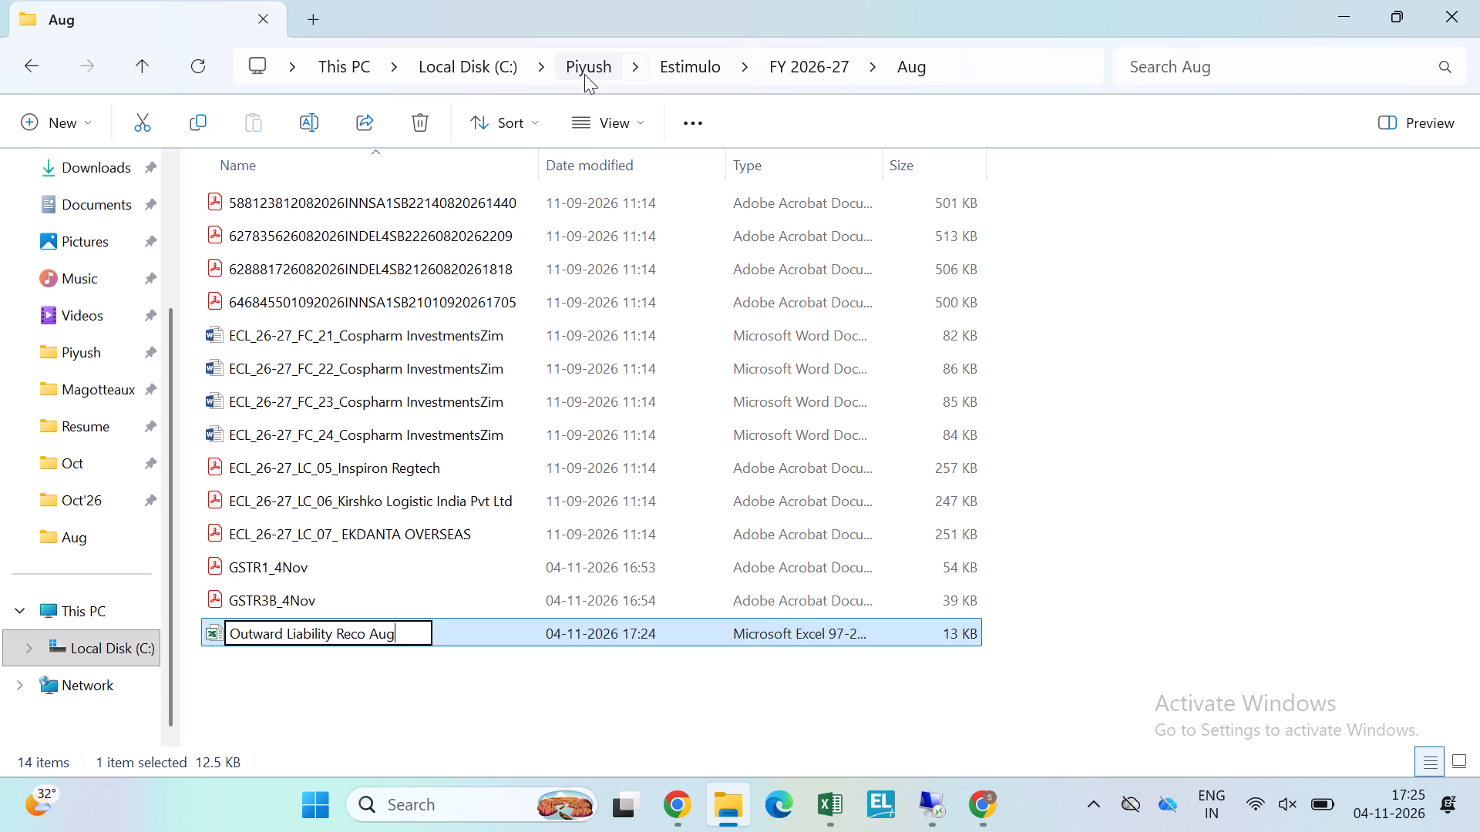
pyautogui.write("'26")
pyautogui.press('Return')
# Open the file name of the GSTR3B_4Nov PDF for editing.
pyautogui.press('Up')
pyautogui.press('Down')
pyautogui.press('Up')
pyautogui.press('Up')
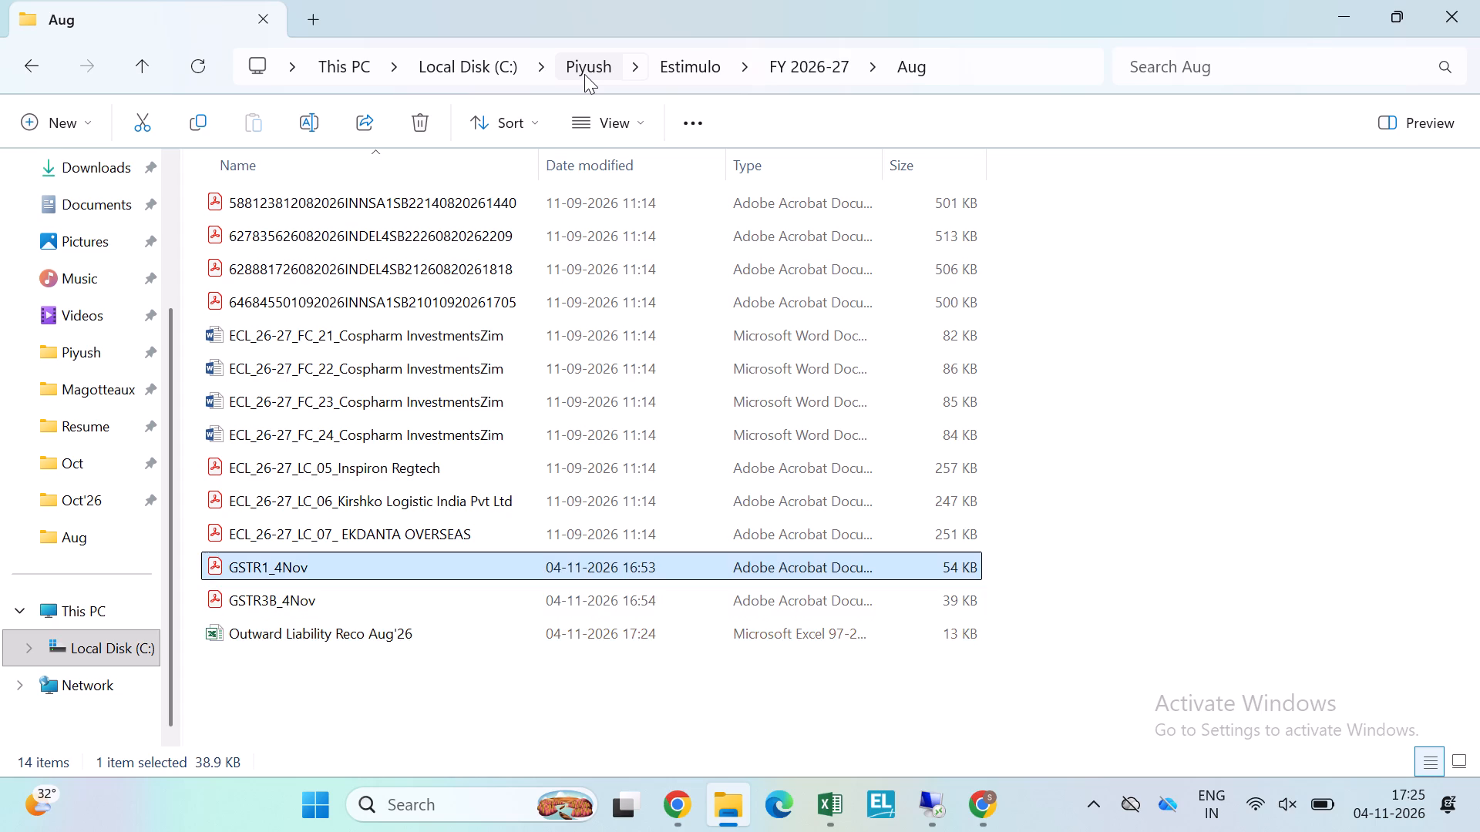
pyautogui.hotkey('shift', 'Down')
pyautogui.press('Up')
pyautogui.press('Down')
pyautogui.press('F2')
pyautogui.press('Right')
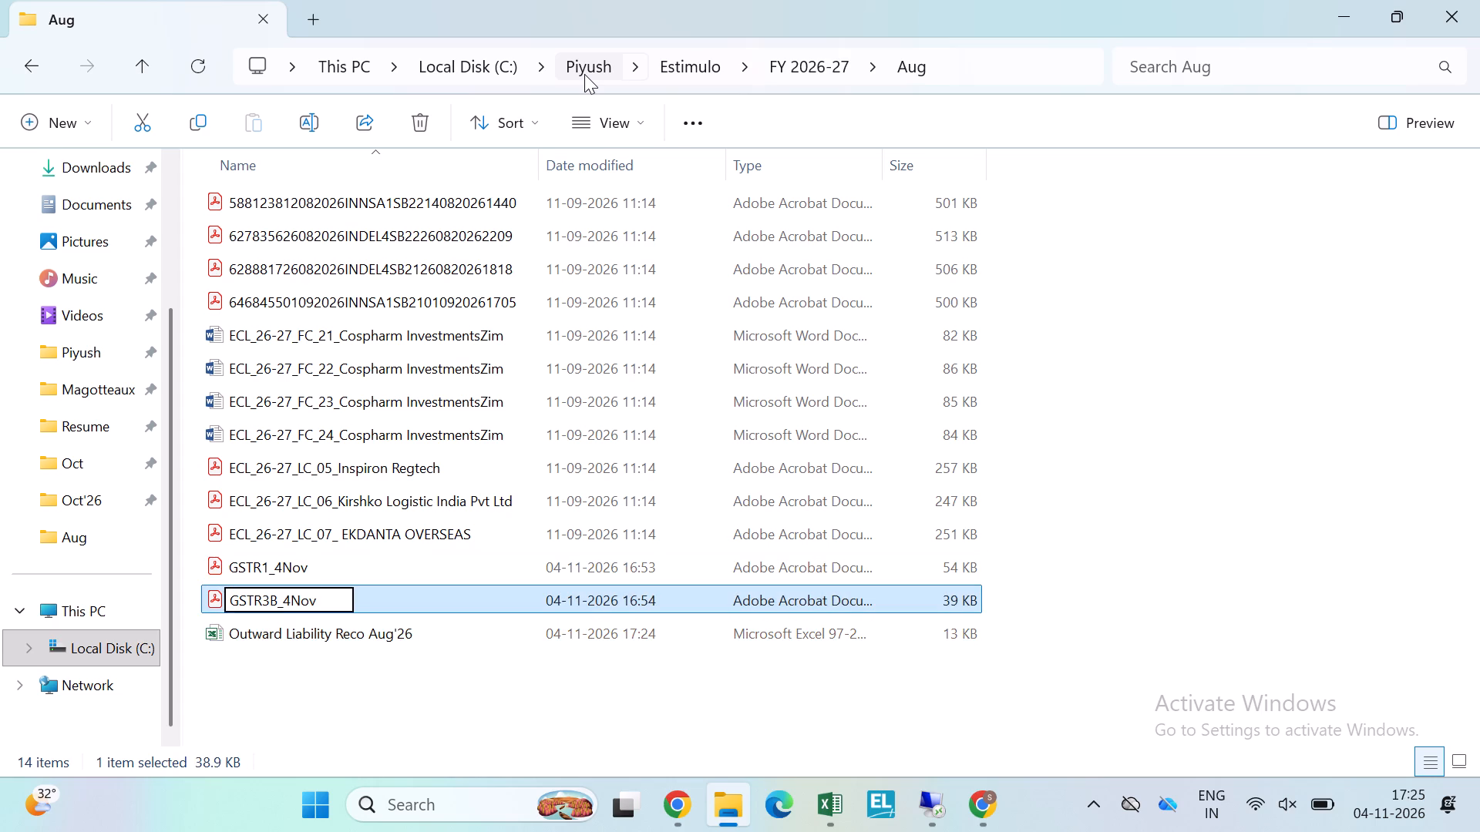
# Remove the 4Nov suffix from the GSTR3B PDF's file name so it reads GSTR3B_.
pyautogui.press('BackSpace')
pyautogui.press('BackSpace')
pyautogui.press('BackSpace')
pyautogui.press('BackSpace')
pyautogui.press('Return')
# Rename the GSTR1 PDF in the Aug folder as GSTR1_, dropping its 4Nov suffix.
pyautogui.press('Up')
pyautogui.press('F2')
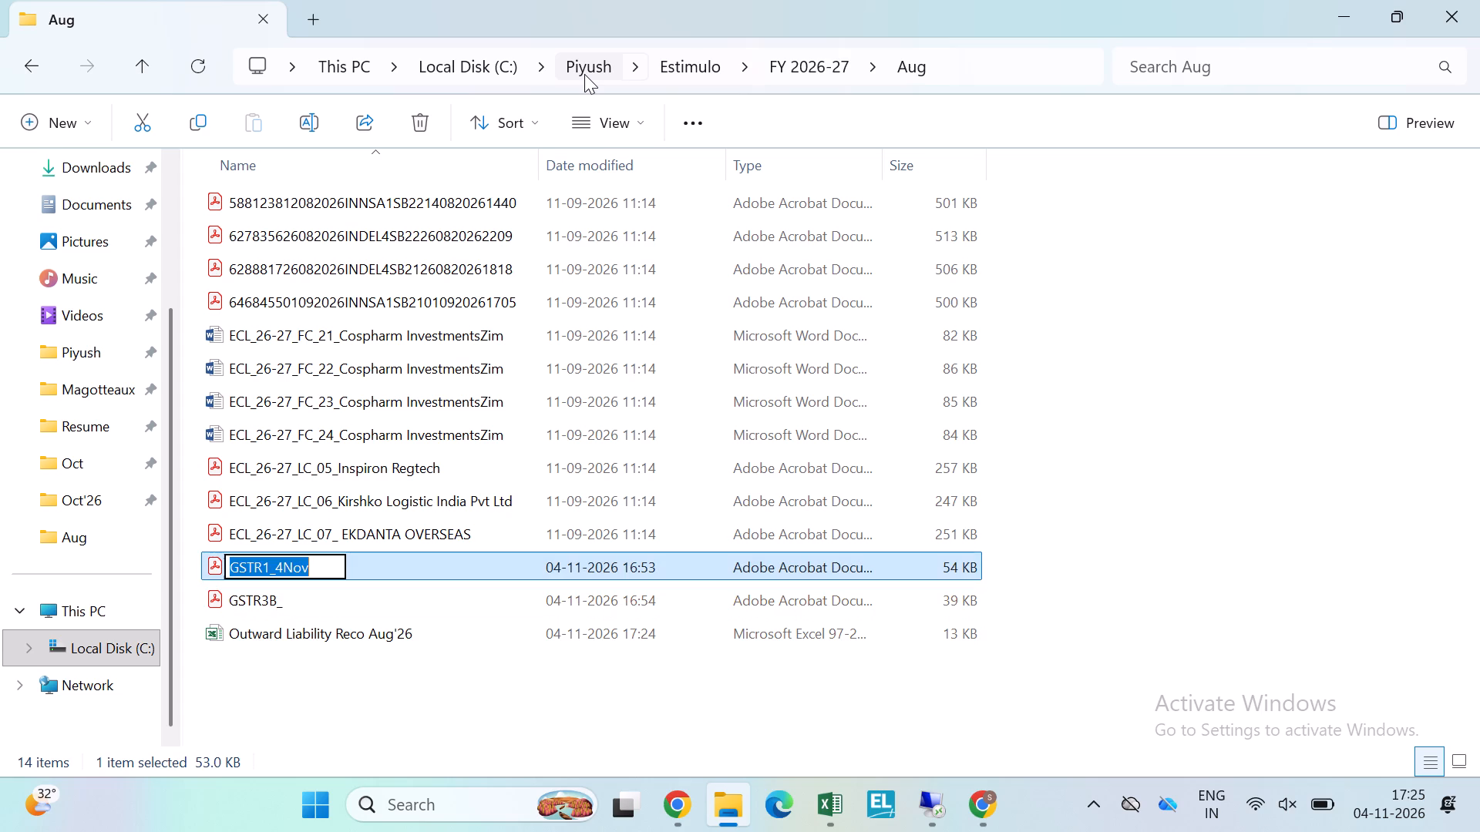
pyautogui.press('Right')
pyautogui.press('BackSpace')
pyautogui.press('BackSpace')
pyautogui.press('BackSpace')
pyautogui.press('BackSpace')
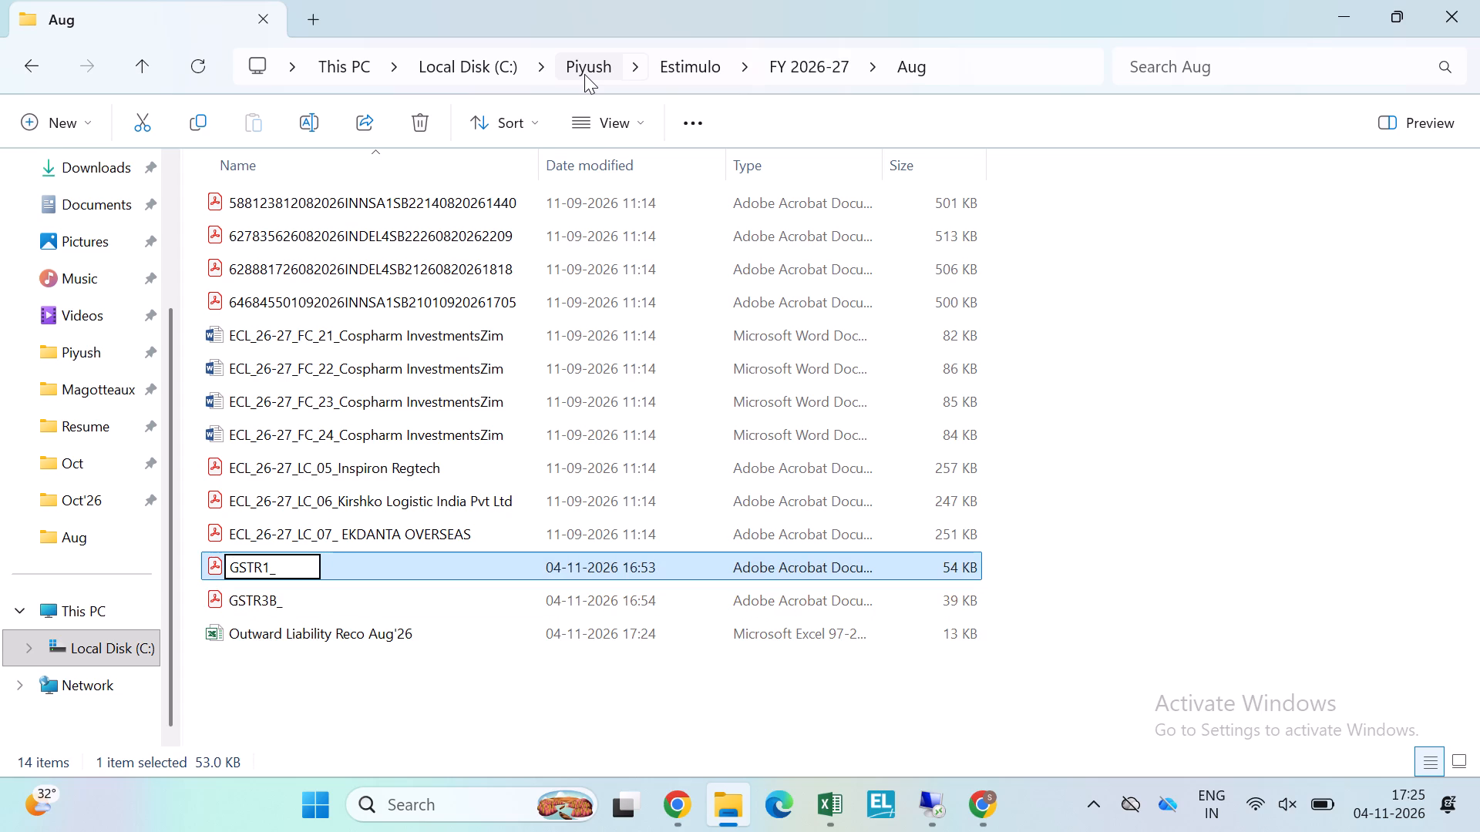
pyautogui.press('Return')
# Copy the GSTR1_ and GSTR3B_ PDFs together with the Outward Liability Reco Aug'26 workbook.
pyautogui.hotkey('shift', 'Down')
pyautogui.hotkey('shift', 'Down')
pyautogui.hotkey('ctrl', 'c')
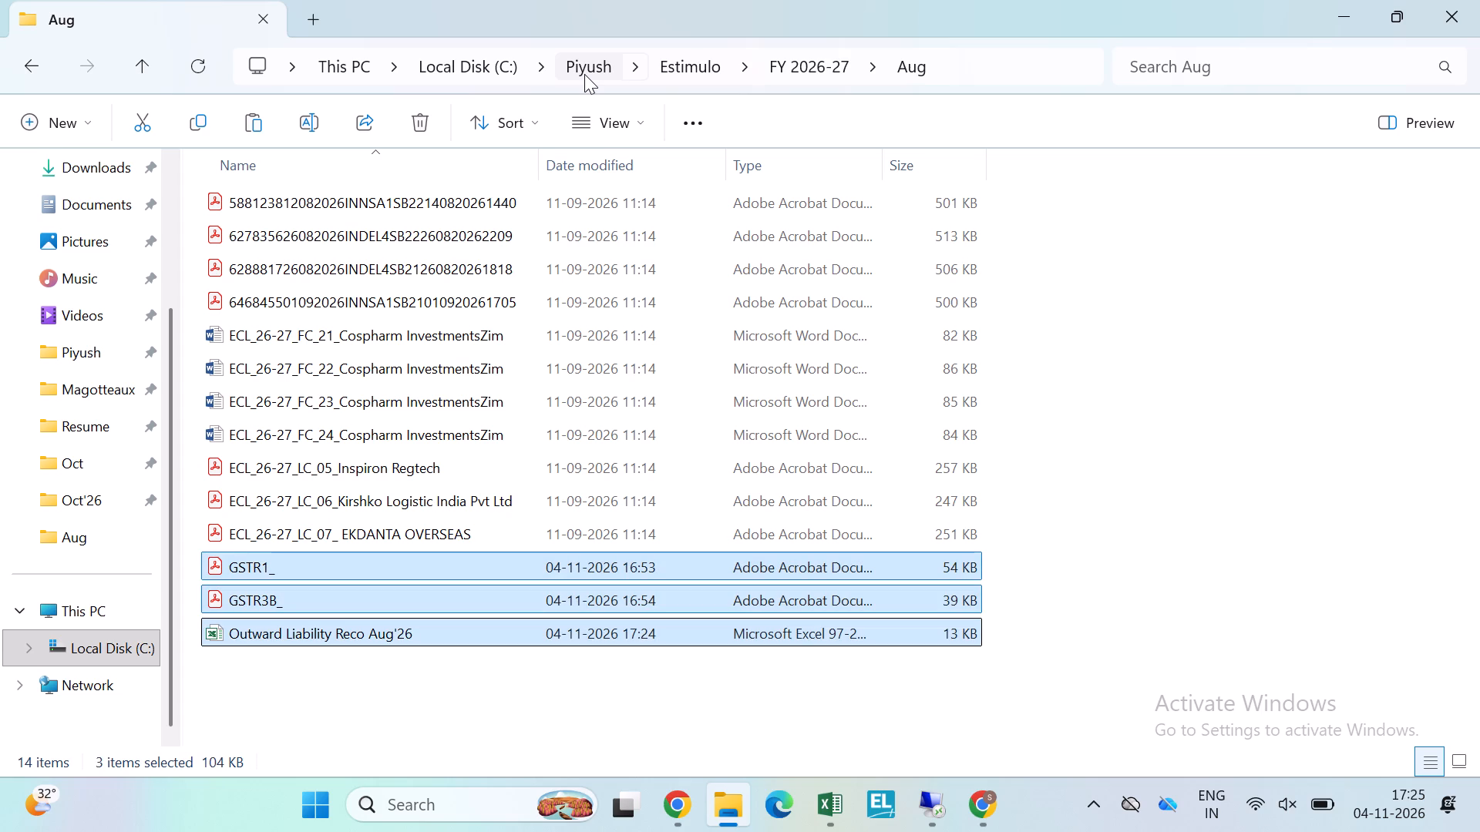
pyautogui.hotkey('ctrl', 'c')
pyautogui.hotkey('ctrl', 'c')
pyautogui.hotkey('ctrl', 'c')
# Switch to the Chrome window with the email attachments and its open Save As dialog.
pyautogui.click(660, 704)
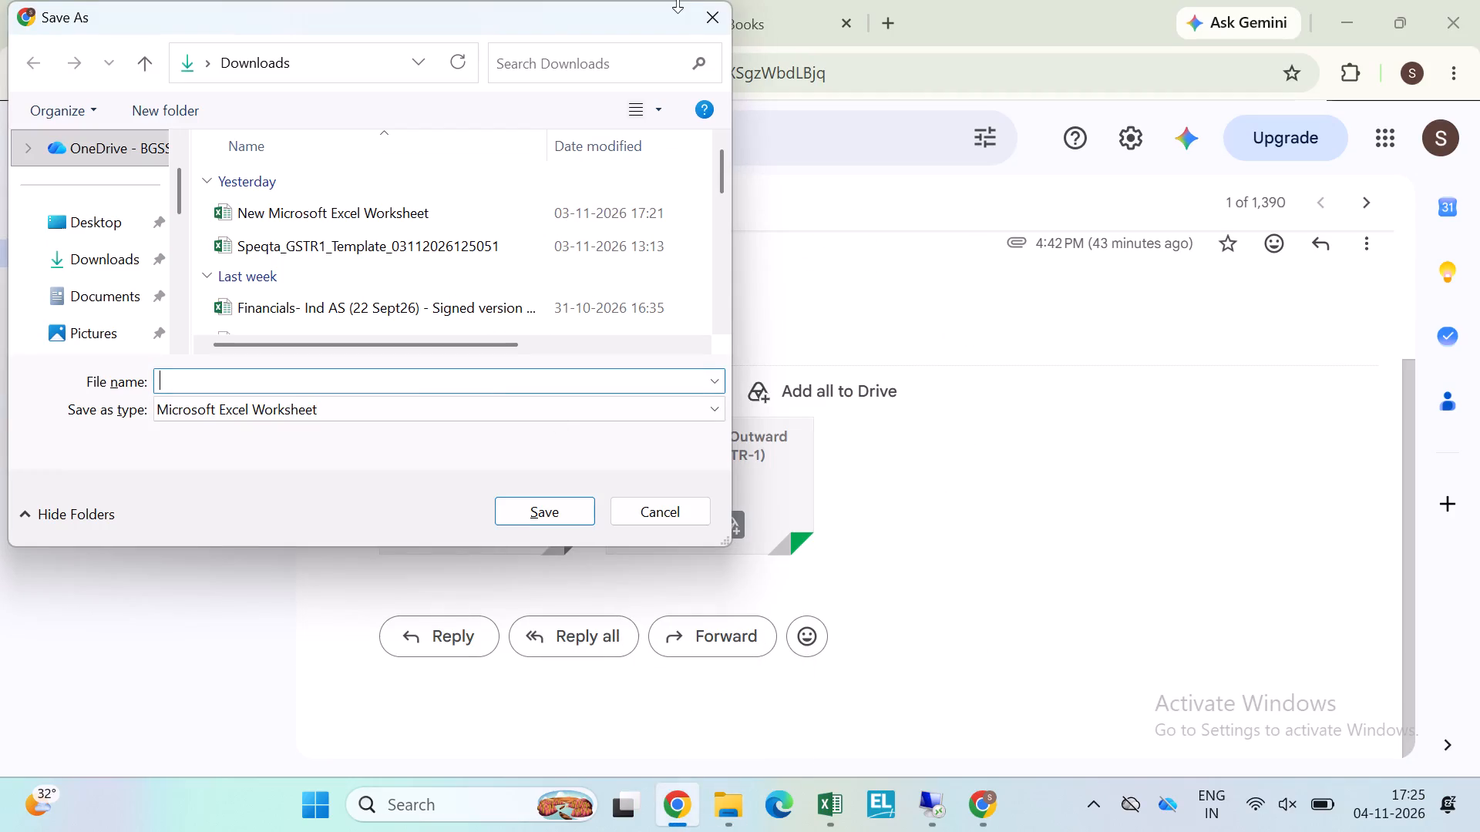
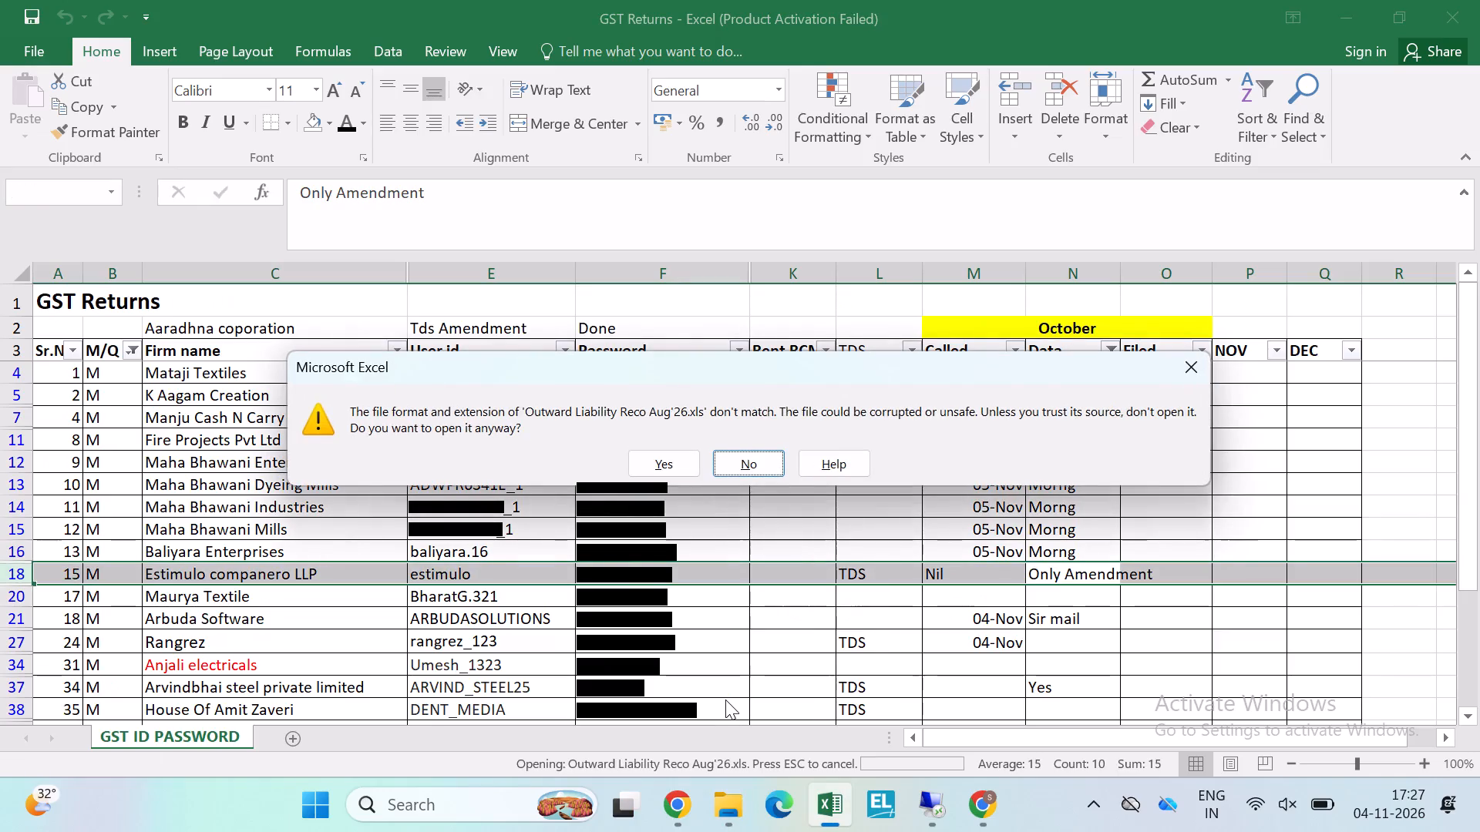
# Open the Outward Liability Reco Aug'26 workbook and go to the Outward Liab label in the GSTR1 versus GSTR3b comparison.
pyautogui.press('Left')
pyautogui.press('Return')
pyautogui.press('Down')
pyautogui.press('Up')
pyautogui.press('Up')
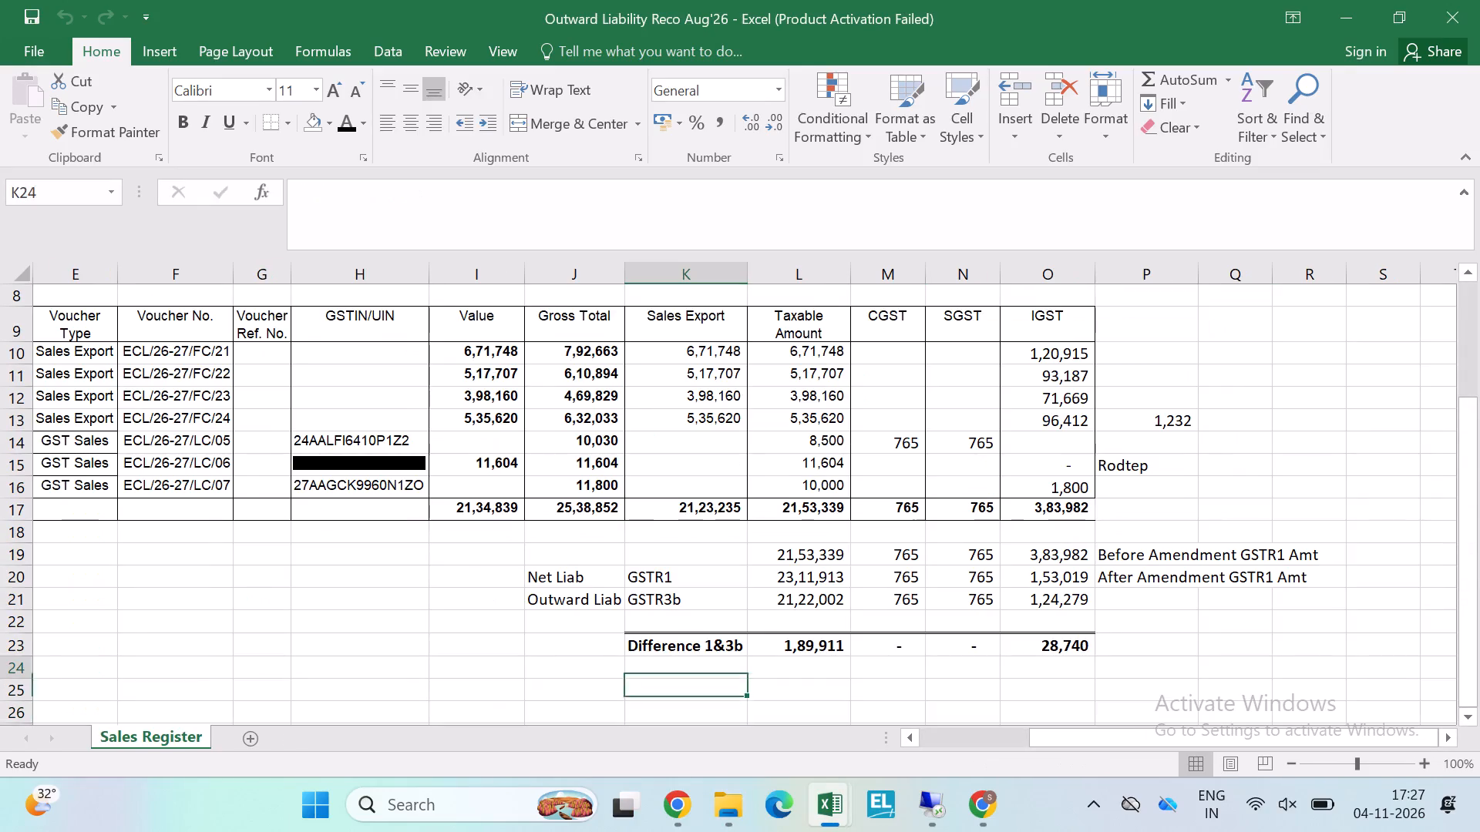
pyautogui.press('Up')
pyautogui.press('Up')
pyautogui.press('Up')
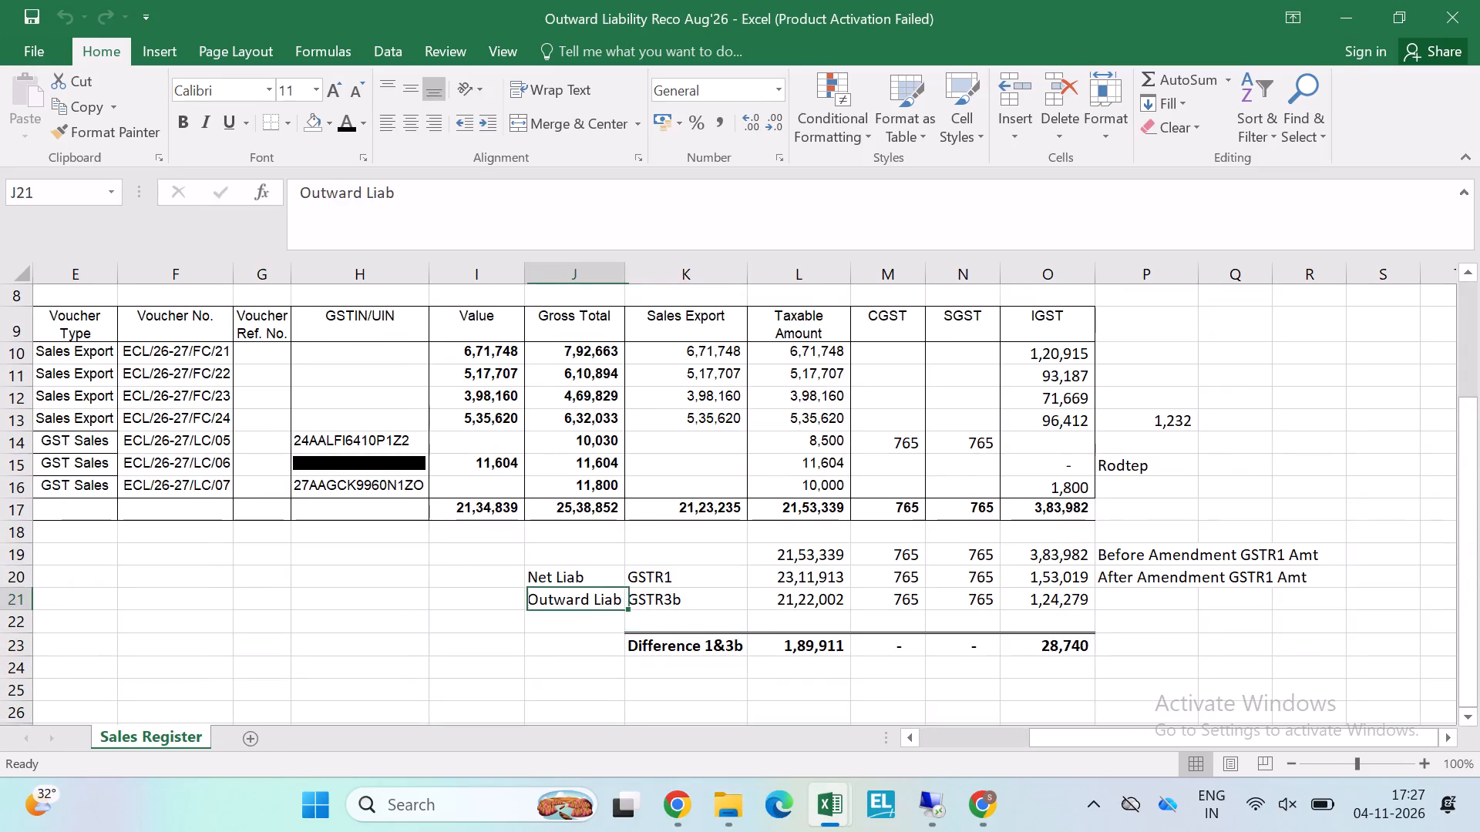